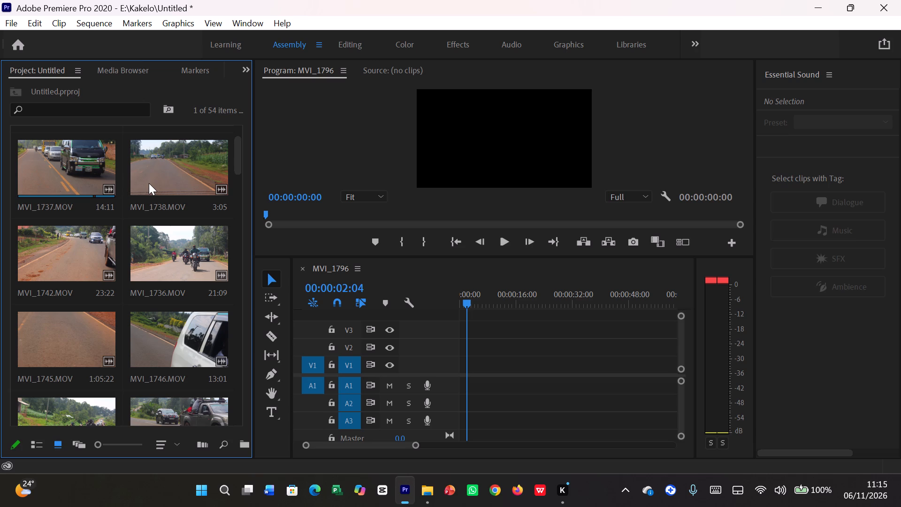
Look through the imported MVI clips in the project bin, from the first thumbnails to the last and back.
scroll(150, 183, "up", 2)
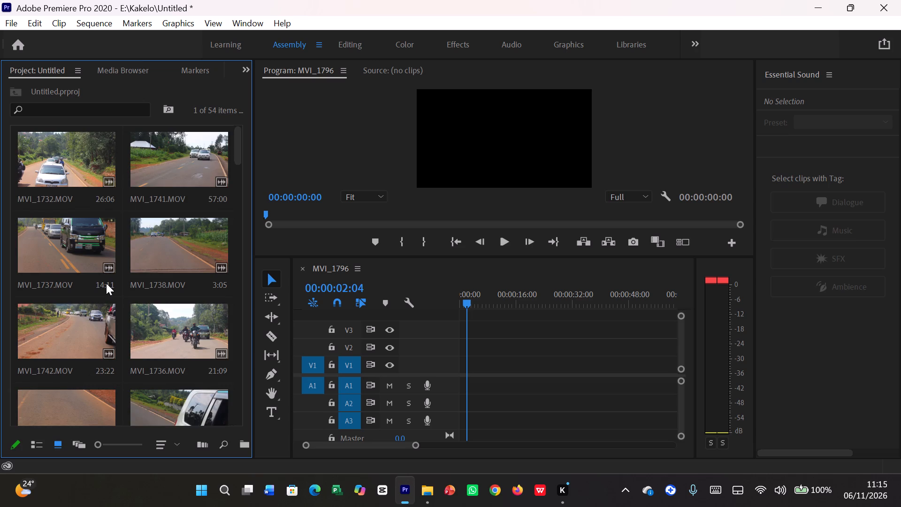
scroll(106, 283, "down", 9)
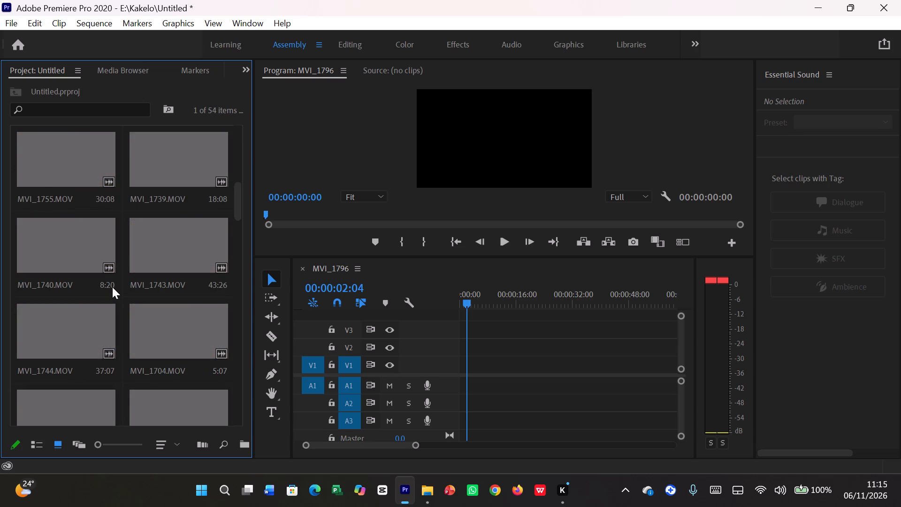
left_click_drag(237, 214, 238, 259)
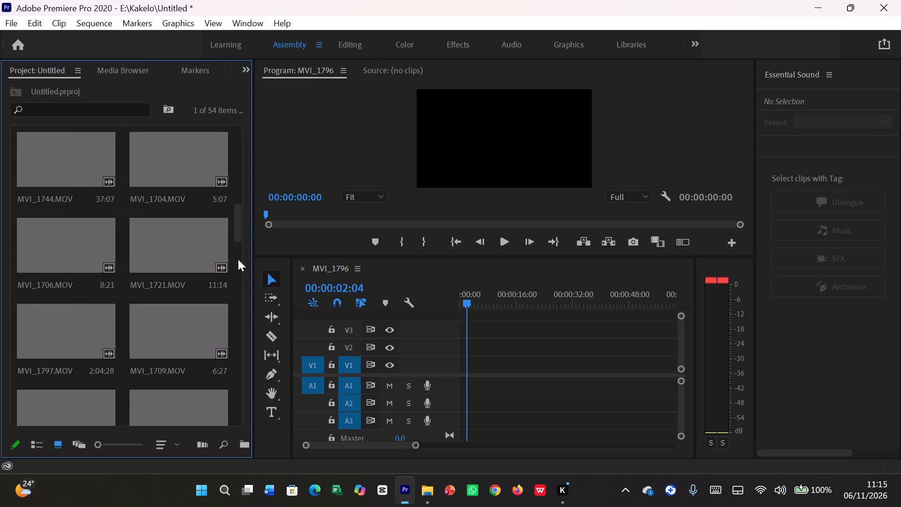
left_click_drag(238, 259, 237, 358)
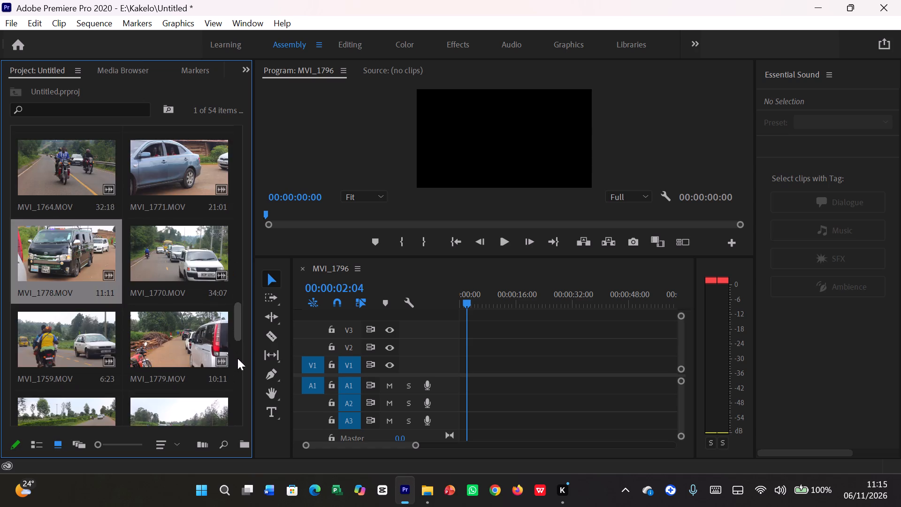
left_click_drag(237, 358, 234, 405)
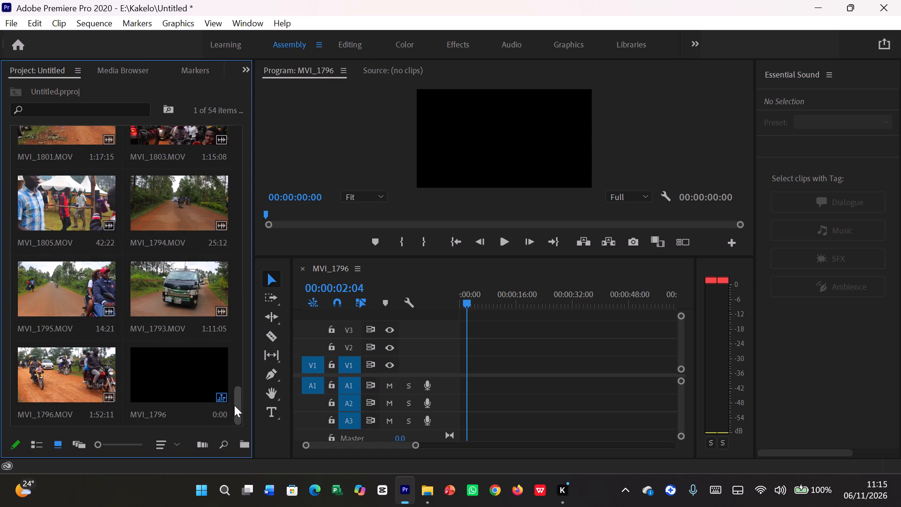
left_click_drag(234, 405, 231, 409)
scroll(103, 235, "up", 2)
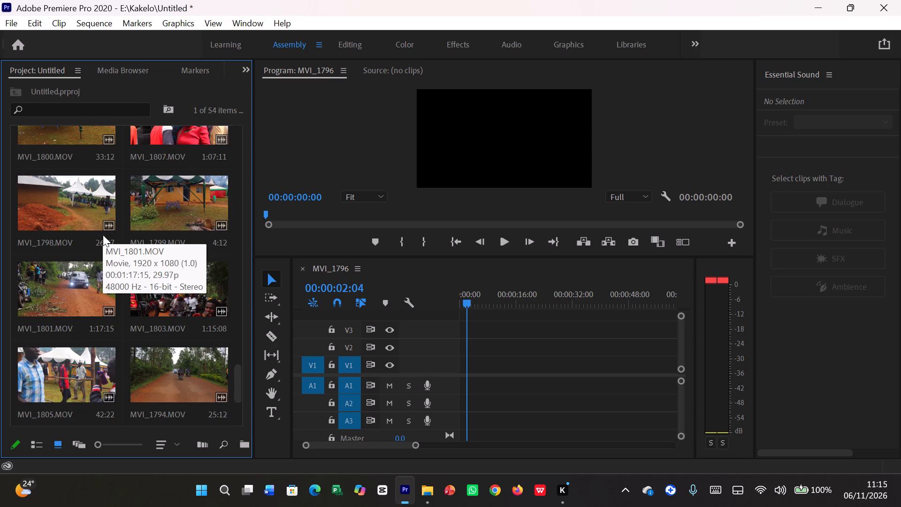
scroll(103, 235, "up", 1)
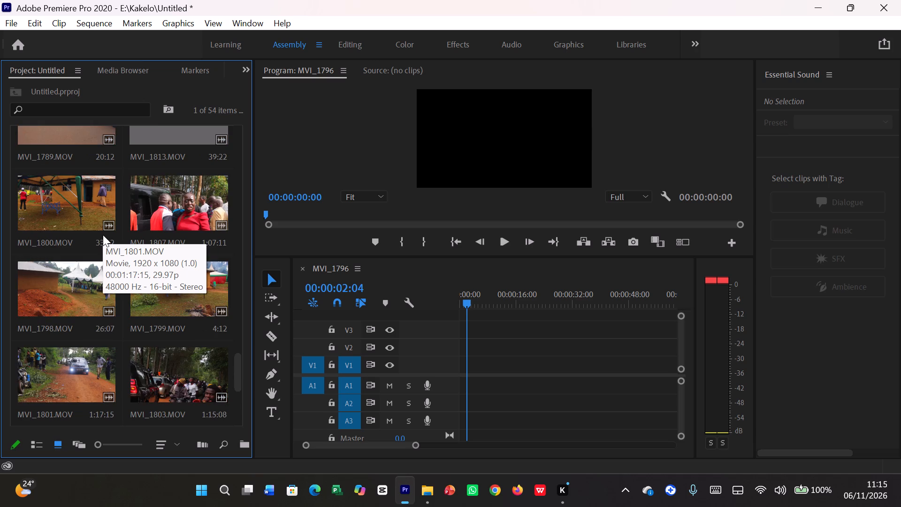
scroll(103, 235, "up", 3)
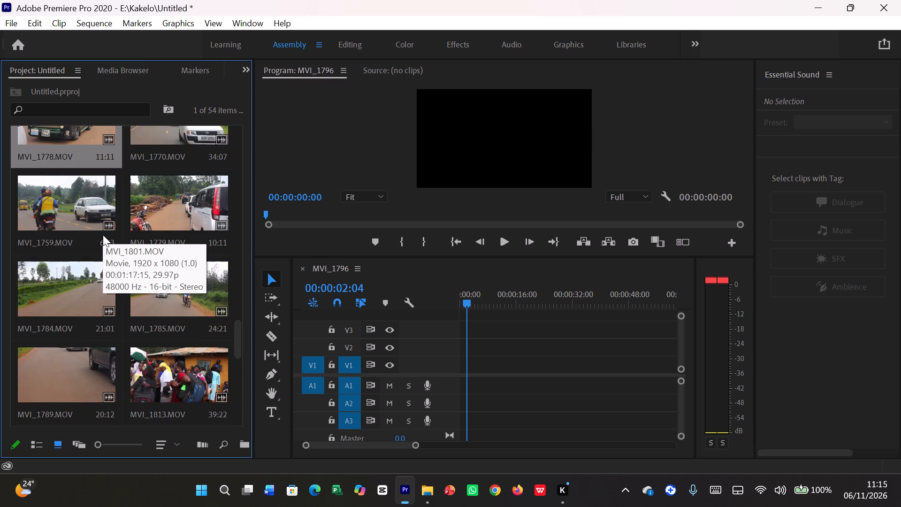
scroll(103, 235, "up", 4)
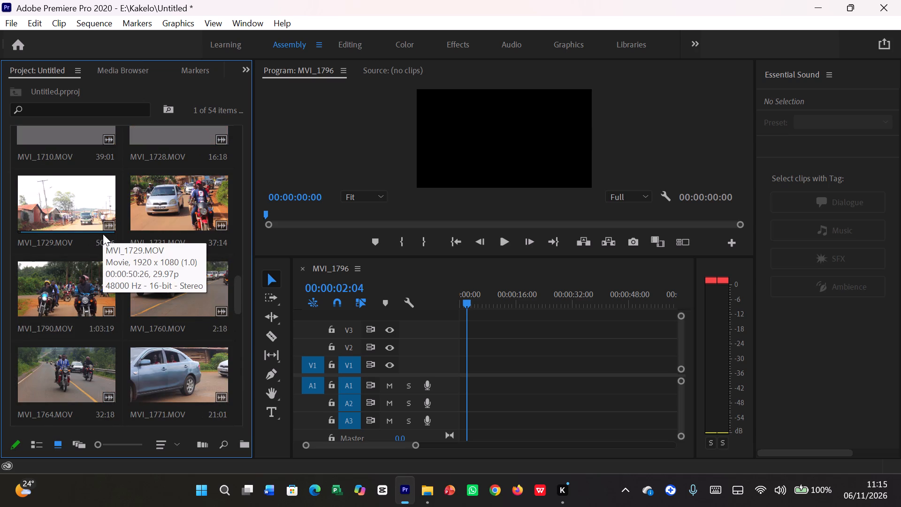
scroll(103, 233, "up", 1)
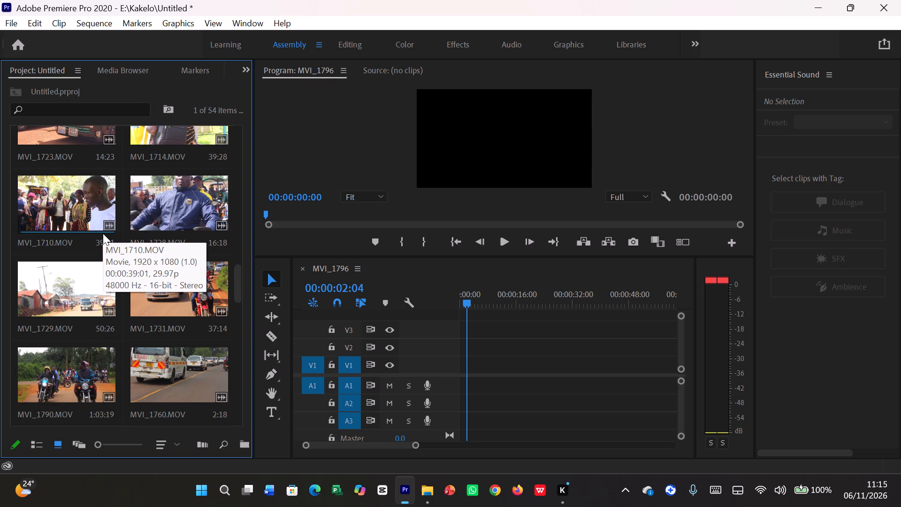
scroll(103, 233, "up", 1)
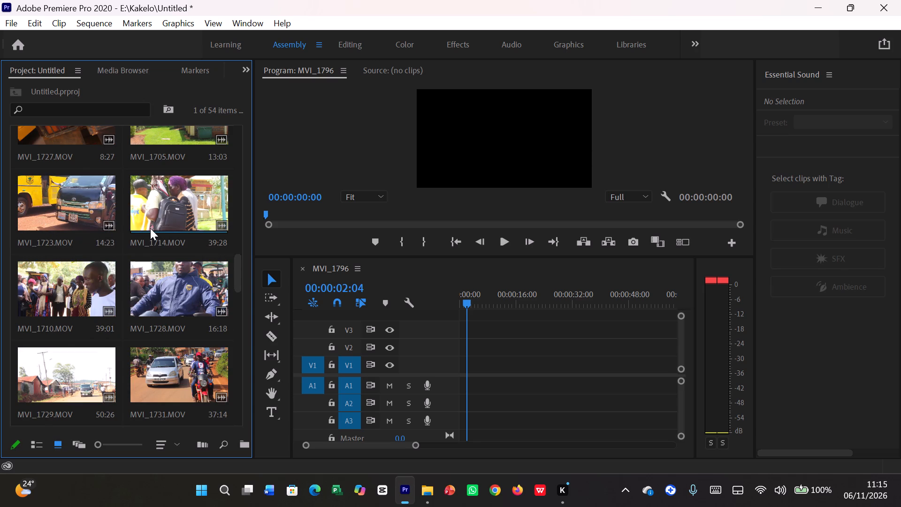
scroll(150, 228, "up", 1)
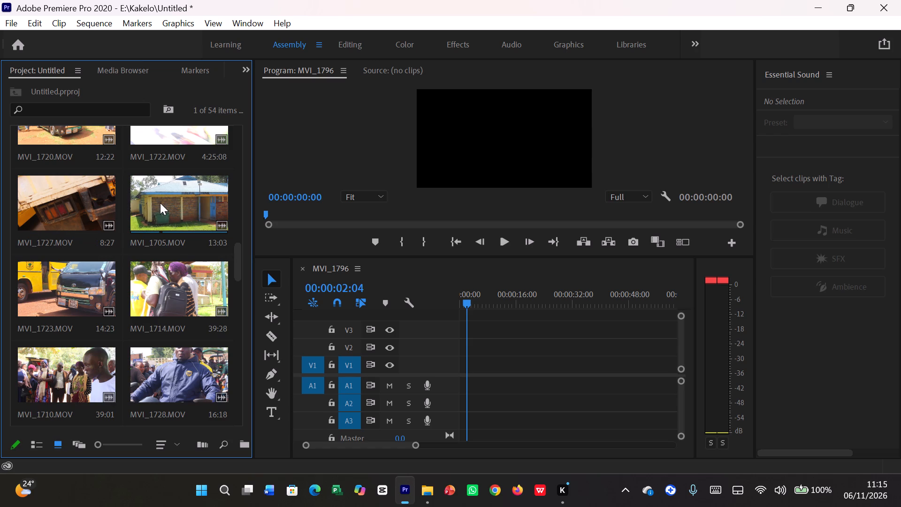
scroll(160, 203, "up", 1)
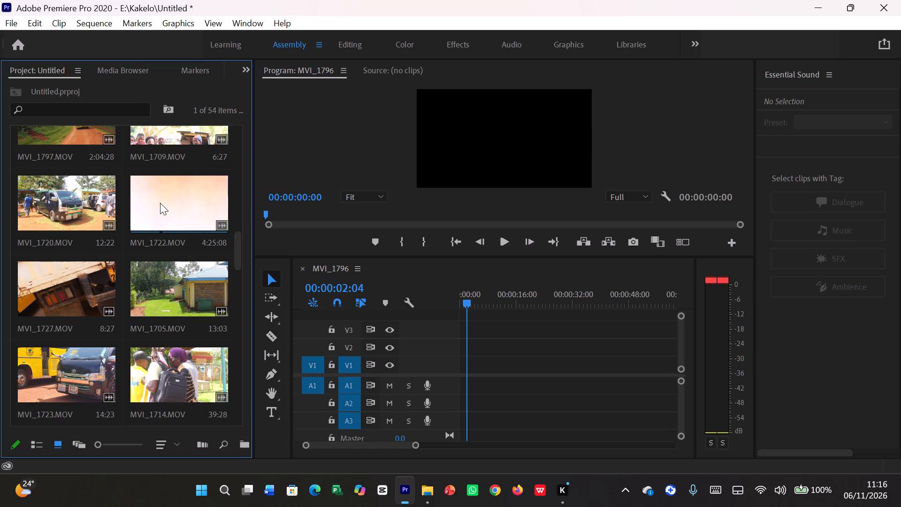
scroll(160, 203, "up", 4)
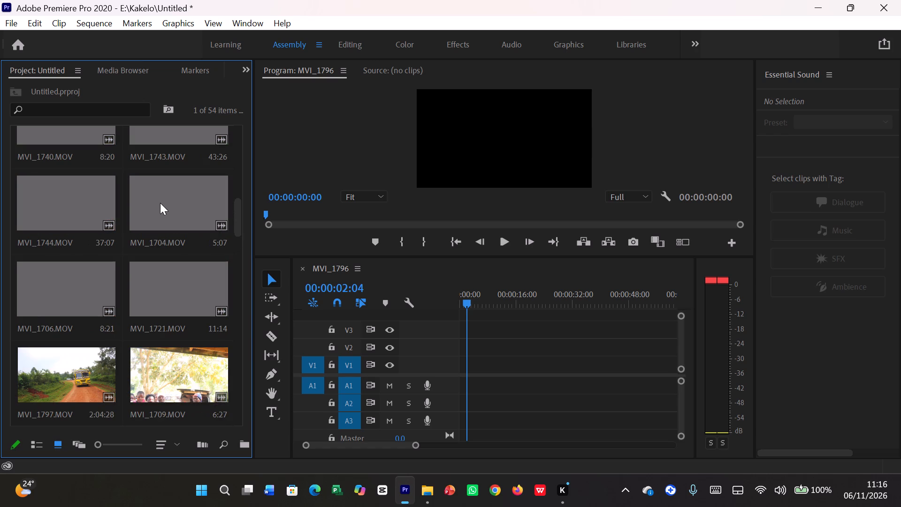
scroll(160, 203, "up", 9)
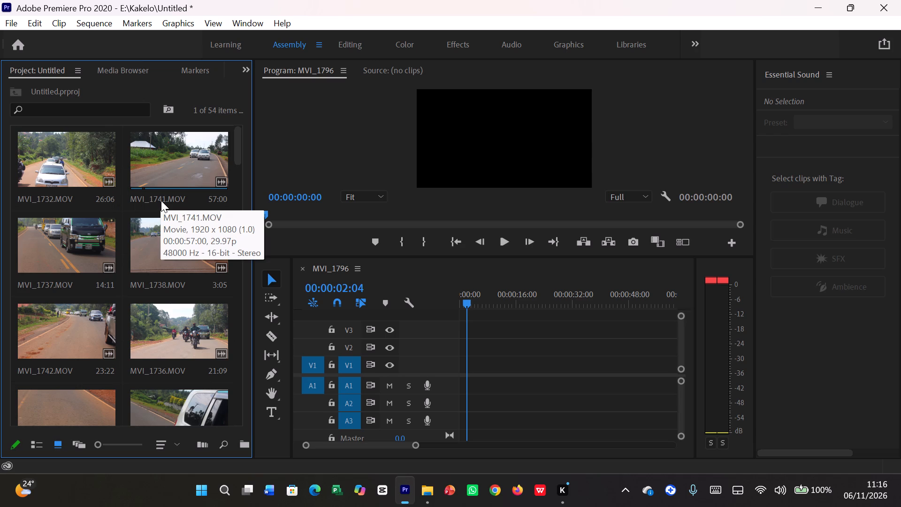
Delete all clips and the MVI_1796 sequence from the project bin.
key("a")
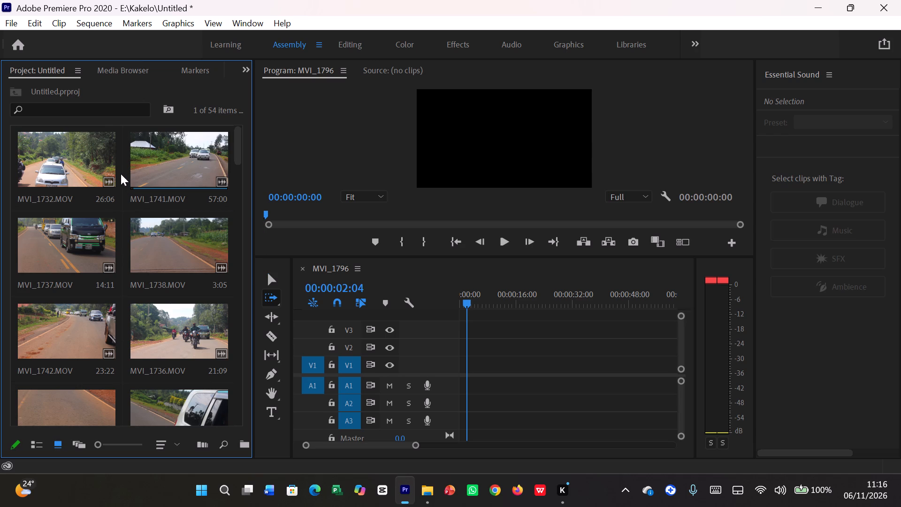
key("ctrl+a")
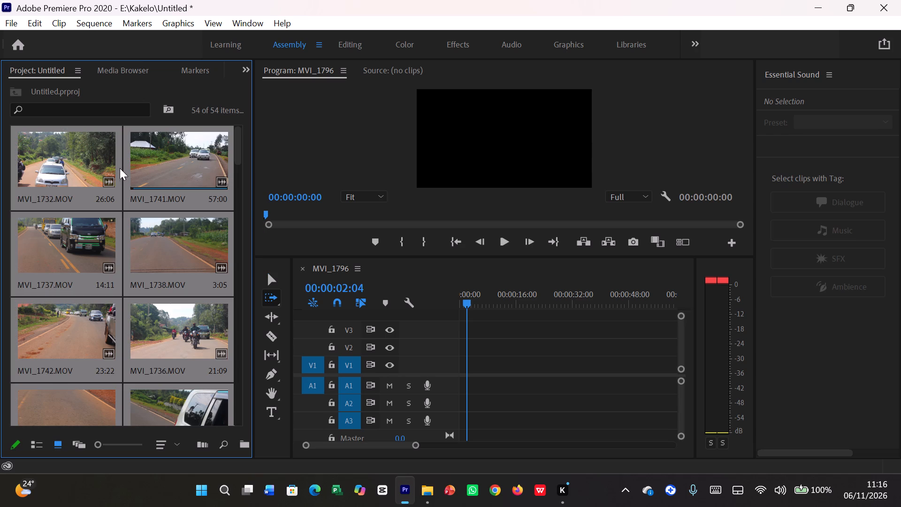
key("BackSpace")
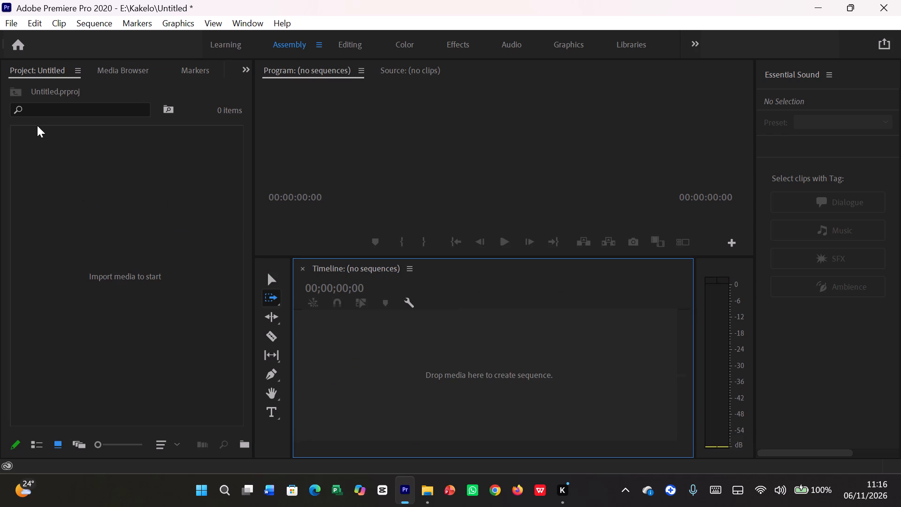
Browse drive E: for media and open the Kakelo folder to show its clips.
left_click(124, 74)
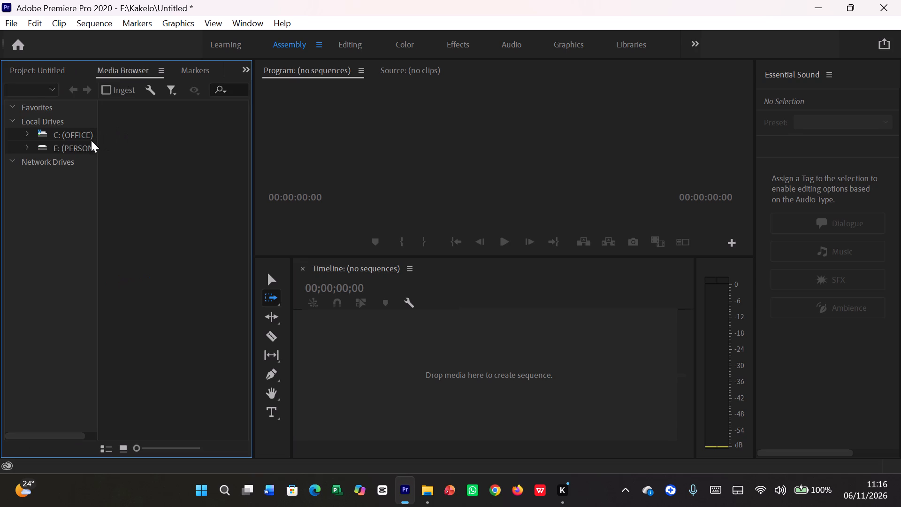
left_click(86, 146)
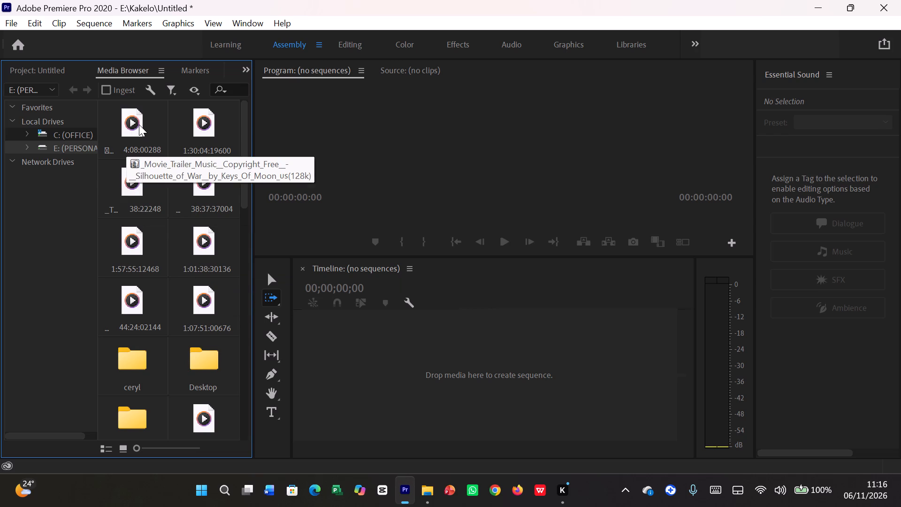
left_click(84, 145)
scroll(168, 351, "down", 5)
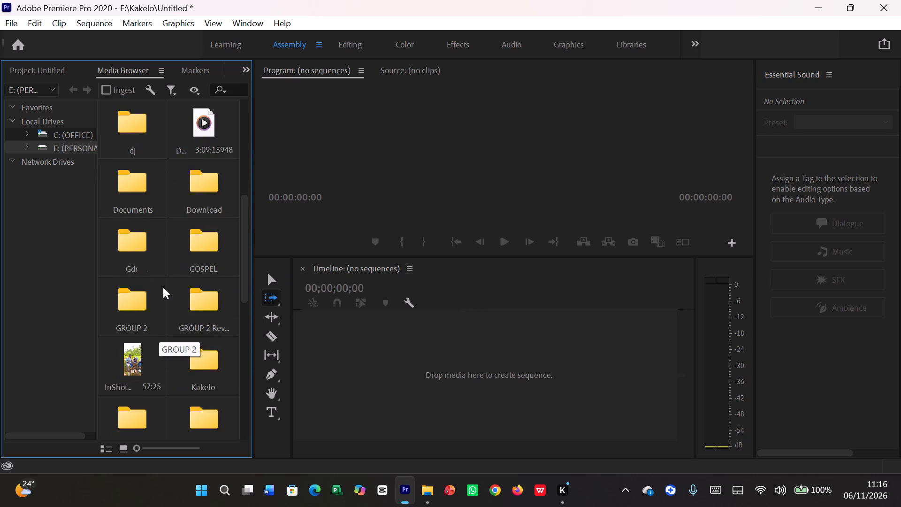
scroll(163, 283, "down", 3)
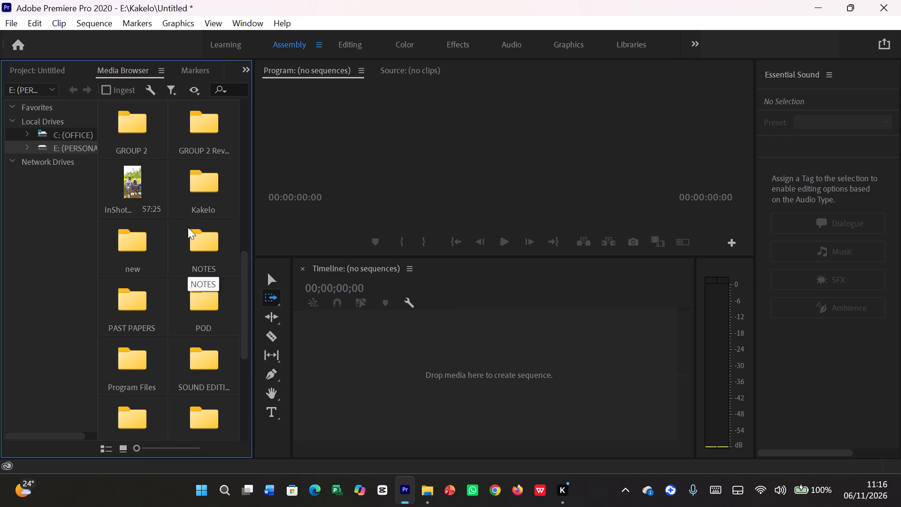
double_click(203, 205)
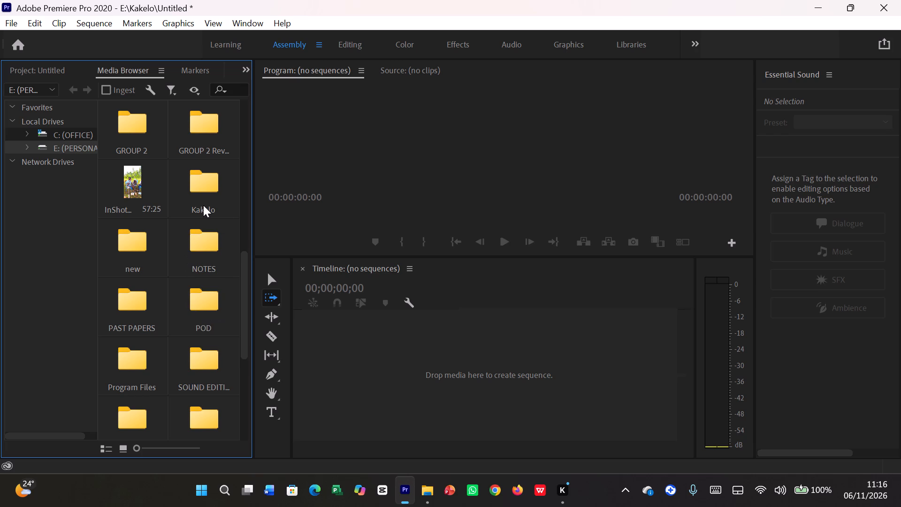
left_click(205, 198)
double_click(206, 198)
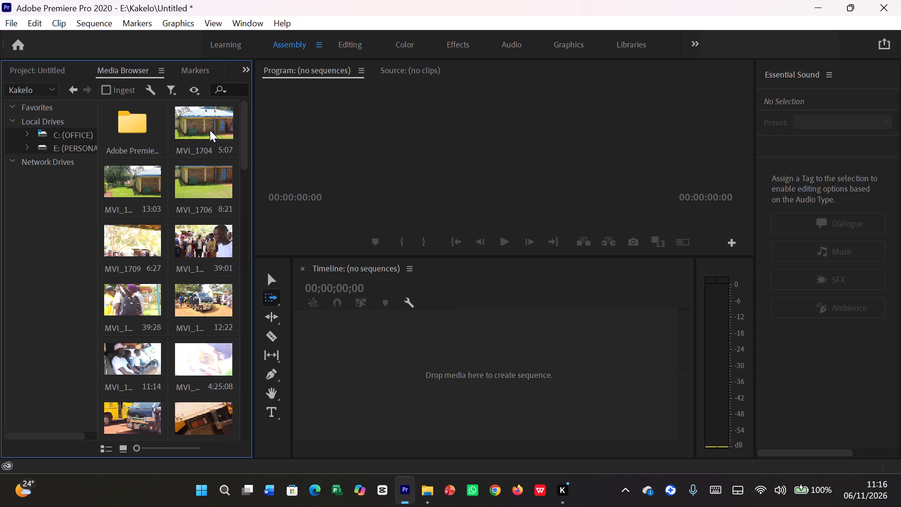
Create a new sequence in the empty timeline from the clip MVI_1704.
left_click_drag(212, 129, 346, 357)
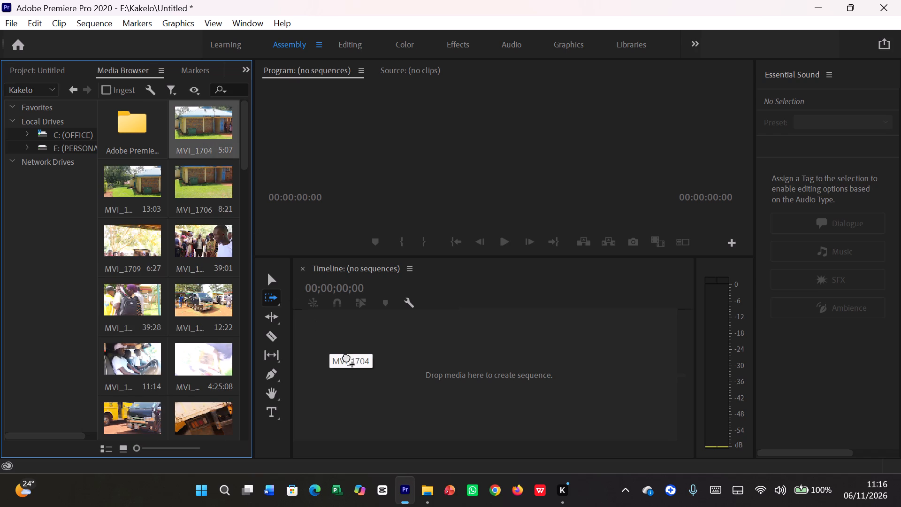
left_click_drag(346, 357, 346, 357)
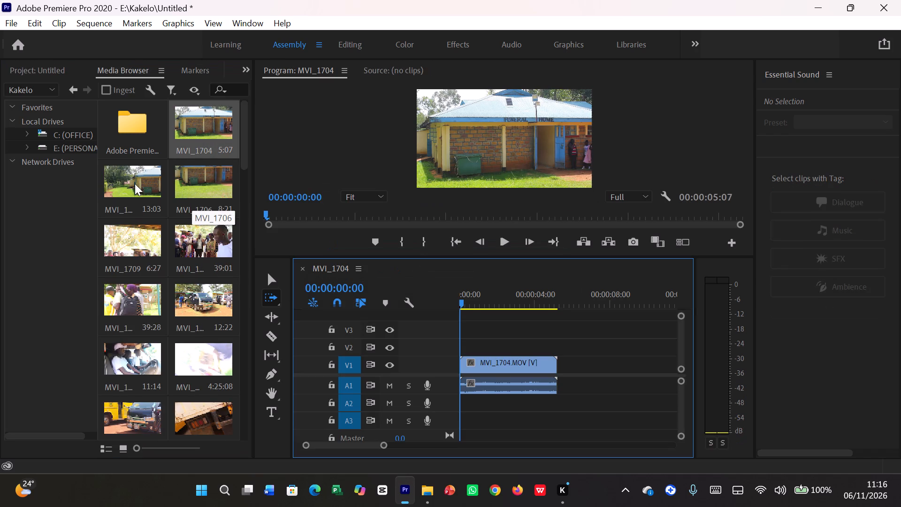
Add the clip MVI_1705 directly after MVI_1704 on video track V1.
left_click_drag(134, 183, 560, 370)
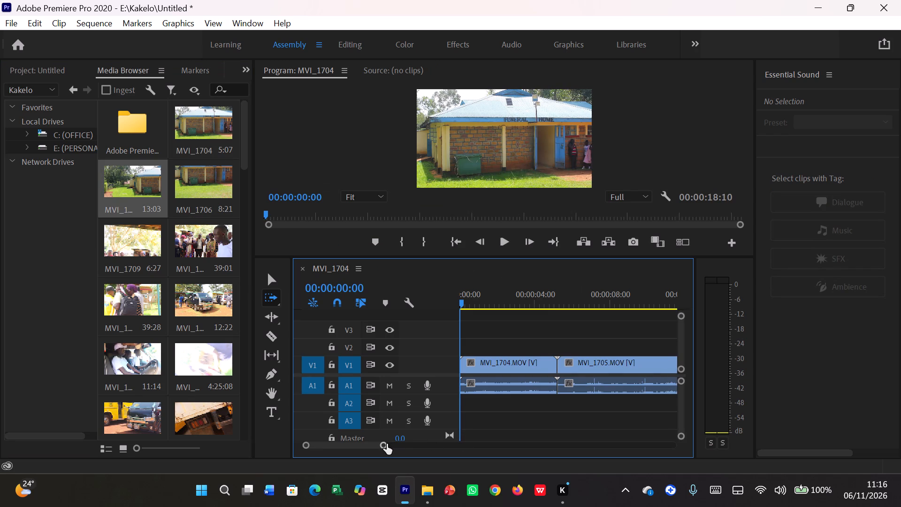
Add the clip MVI_1706 directly after MVI_1705 on video track V1, using the Selection tool.
left_click_drag(384, 447, 556, 460)
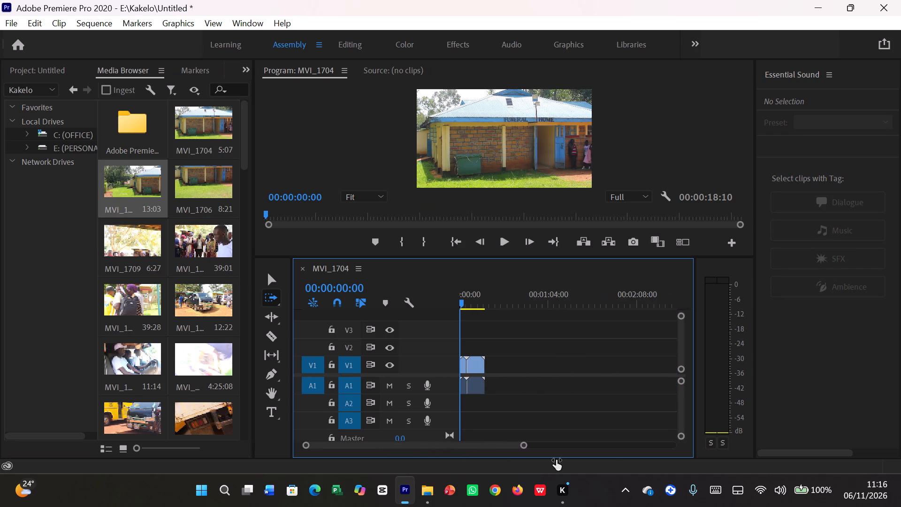
left_click_drag(556, 460, 610, 463)
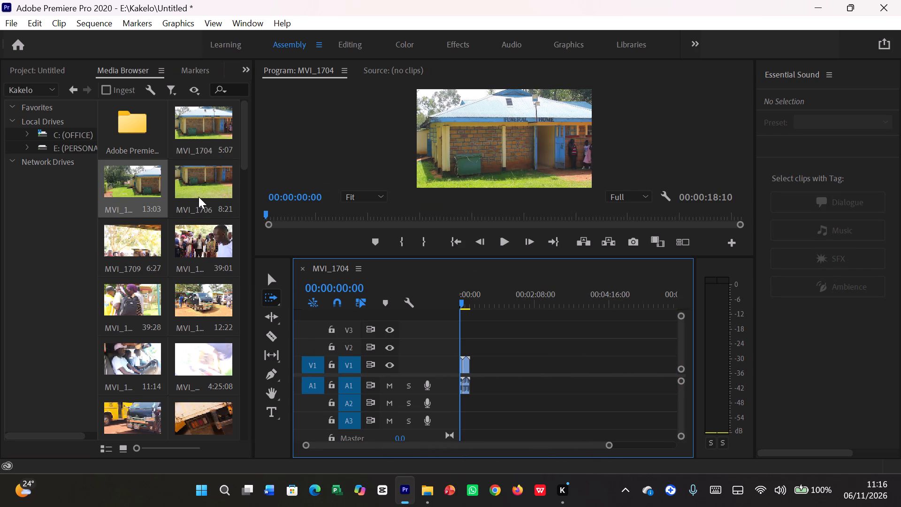
left_click_drag(200, 194, 491, 371)
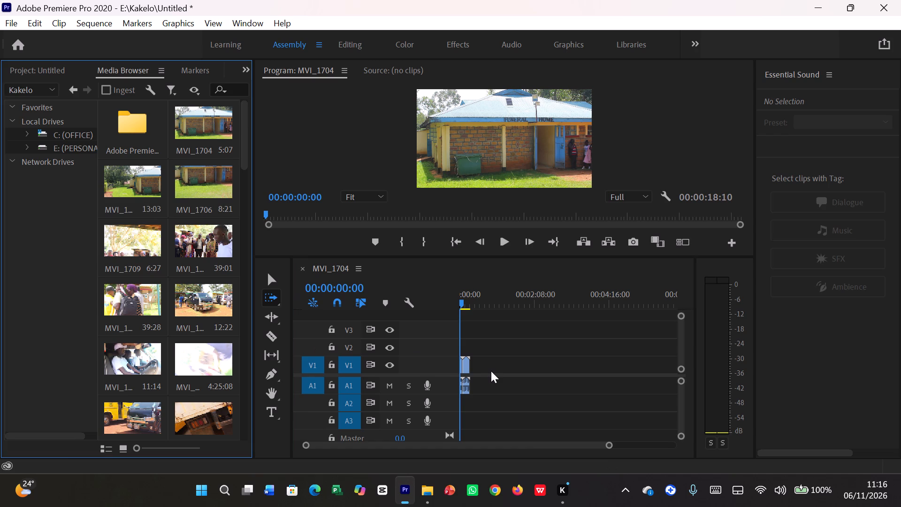
left_click_drag(491, 371, 492, 371)
left_click_drag(199, 185, 215, 202)
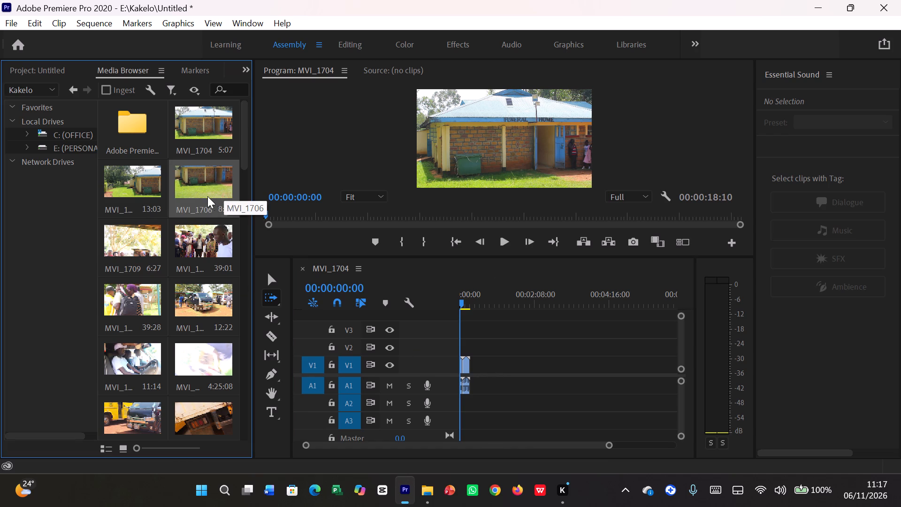
left_click_drag(201, 192, 487, 384)
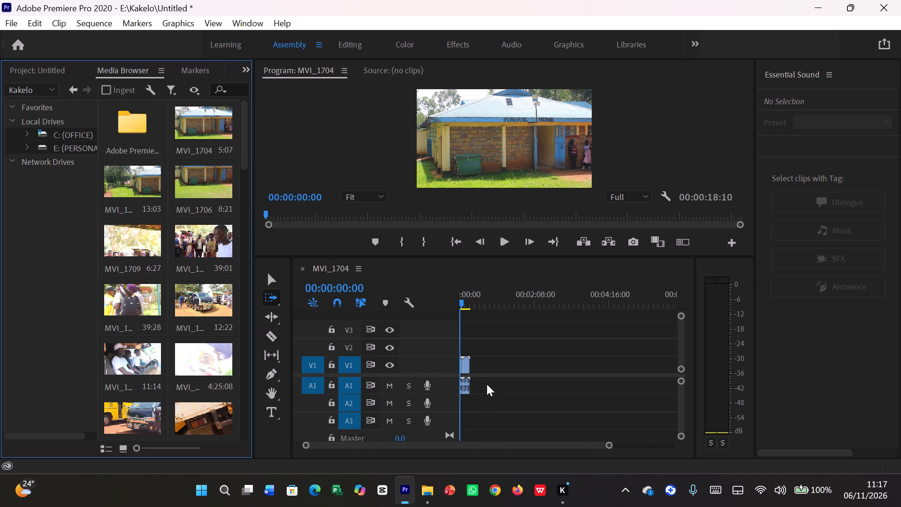
left_click_drag(487, 384, 482, 382)
left_click(271, 281)
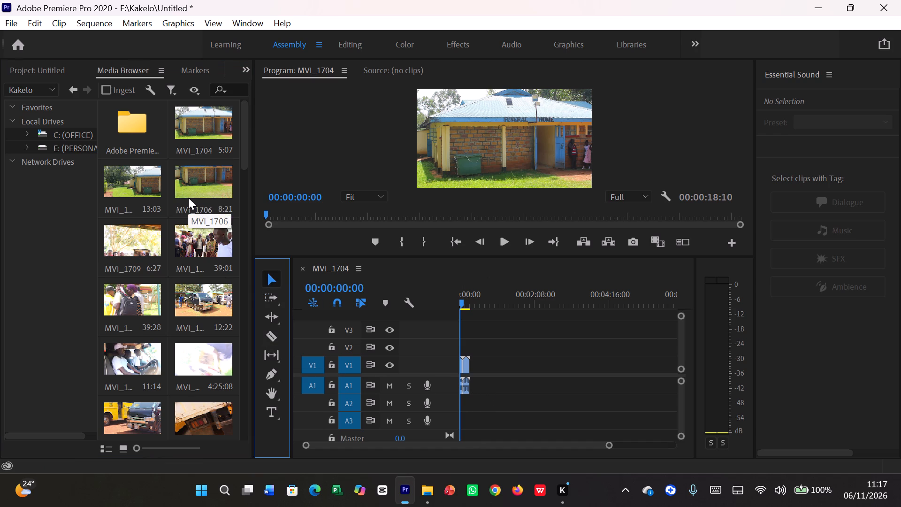
left_click_drag(192, 194, 495, 369)
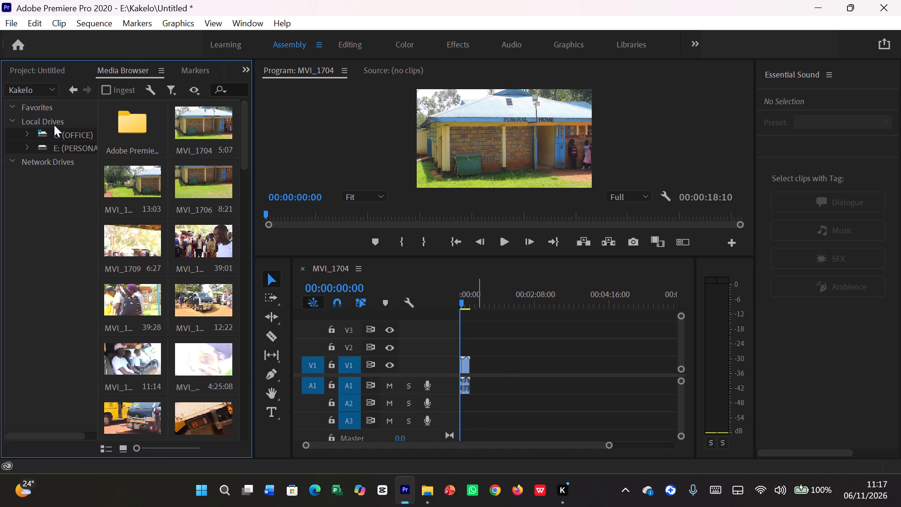
left_click(208, 173)
left_click_drag(206, 174, 286, 285)
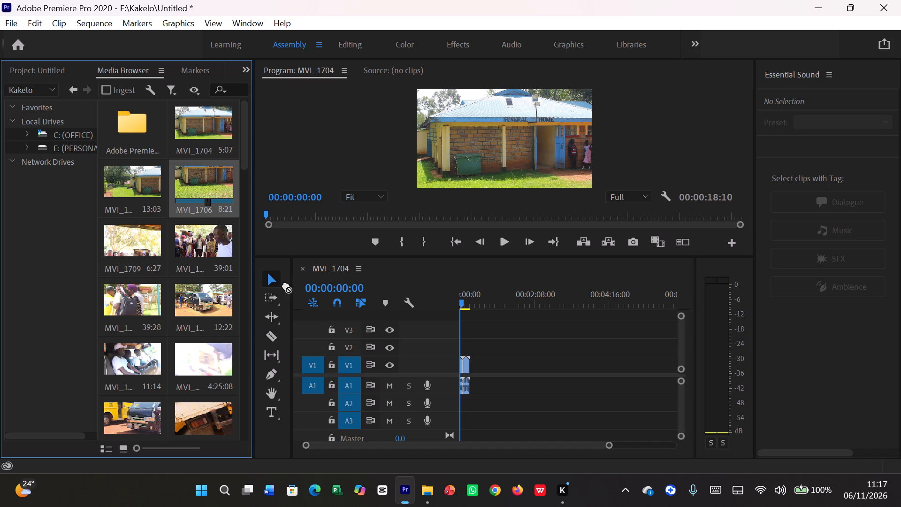
left_click_drag(286, 285, 471, 359)
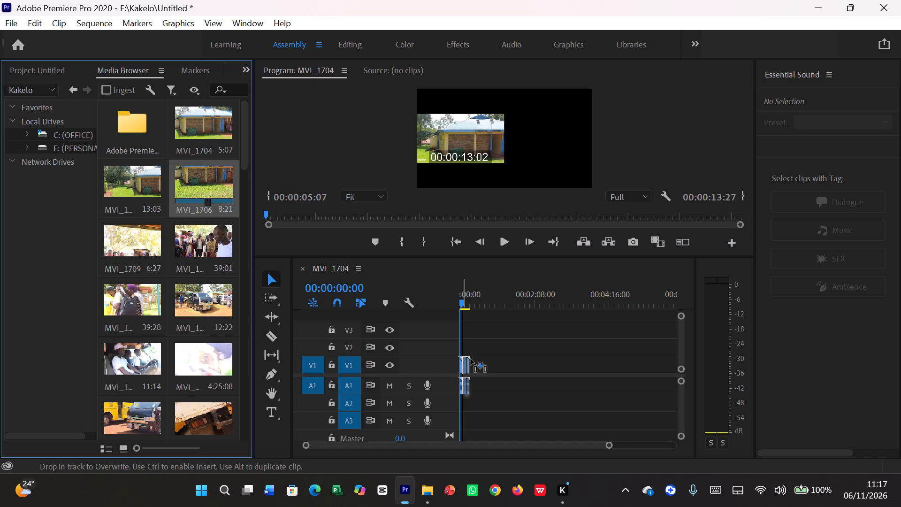
left_click_drag(471, 359, 472, 359)
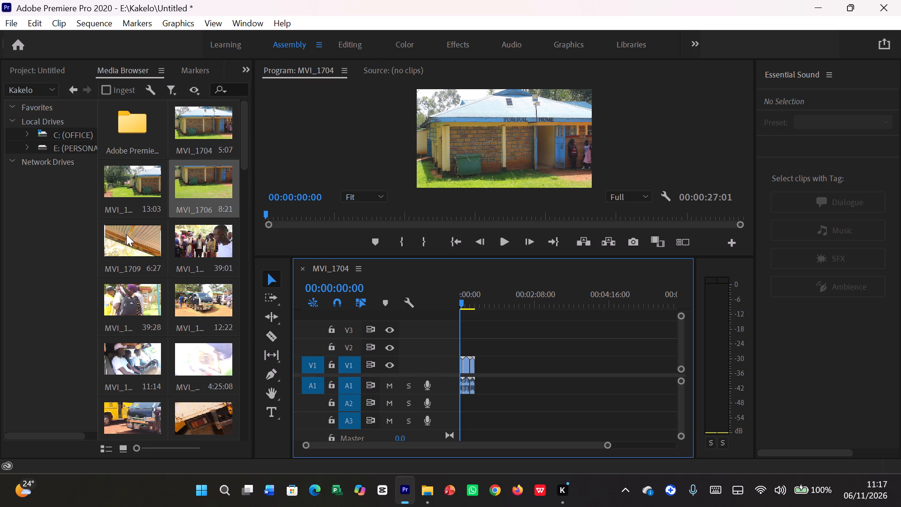
Add the clip MVI_1709 directly after MVI_1706 on video track V1.
left_click_drag(126, 235, 375, 407)
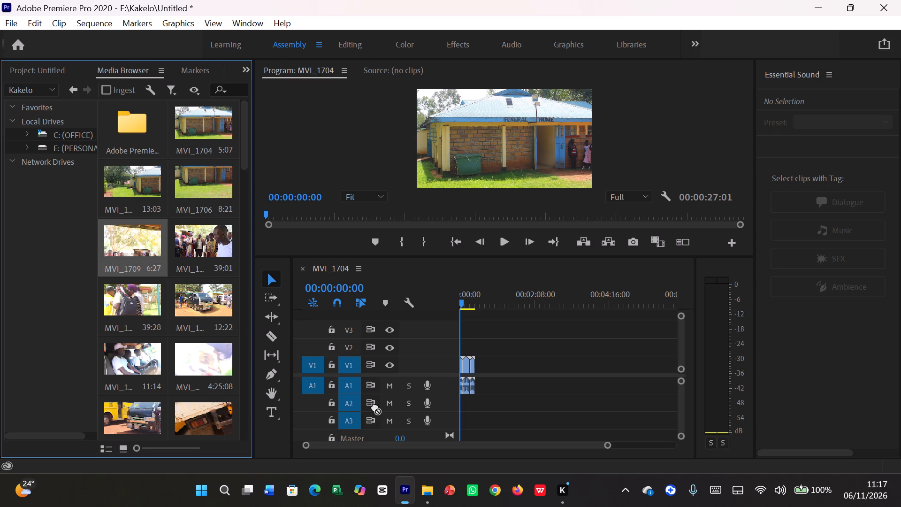
left_click_drag(375, 407, 481, 384)
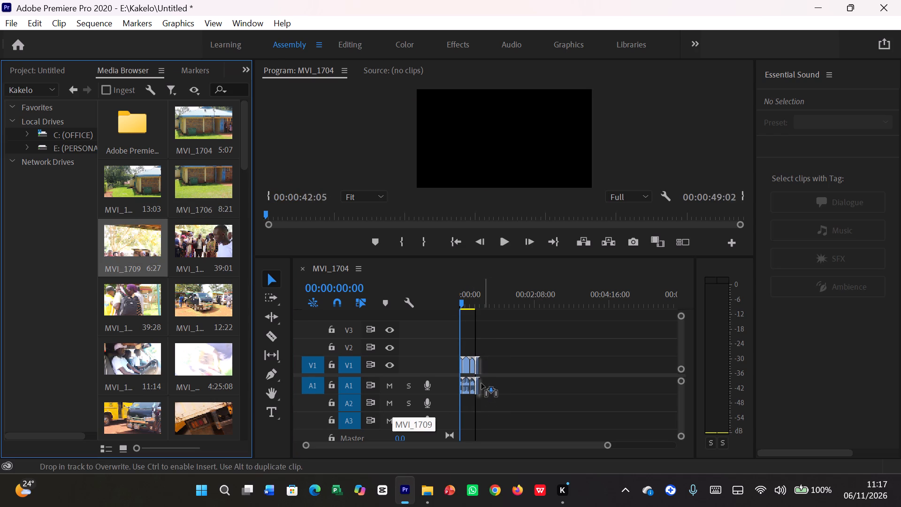
left_click_drag(481, 384, 480, 384)
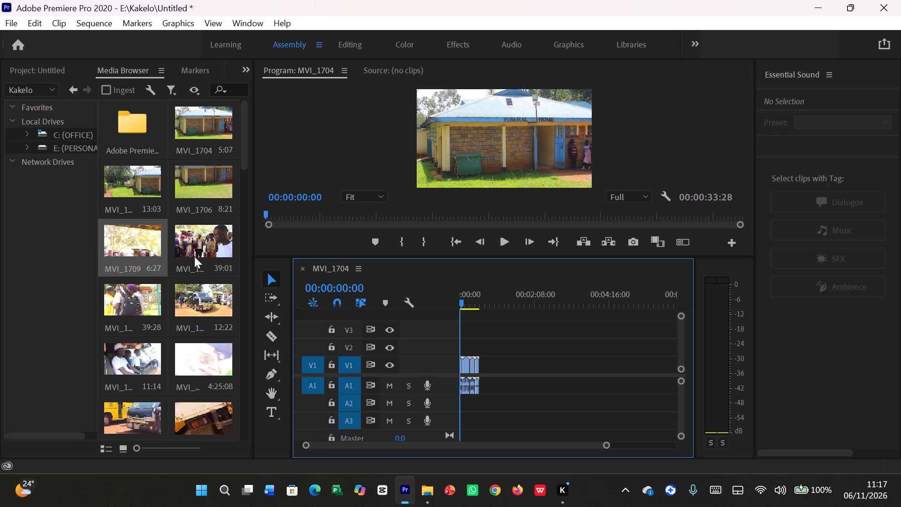
Add the clip MVI_1710 directly after MVI_1709 on video track V1.
left_click_drag(200, 247, 447, 412)
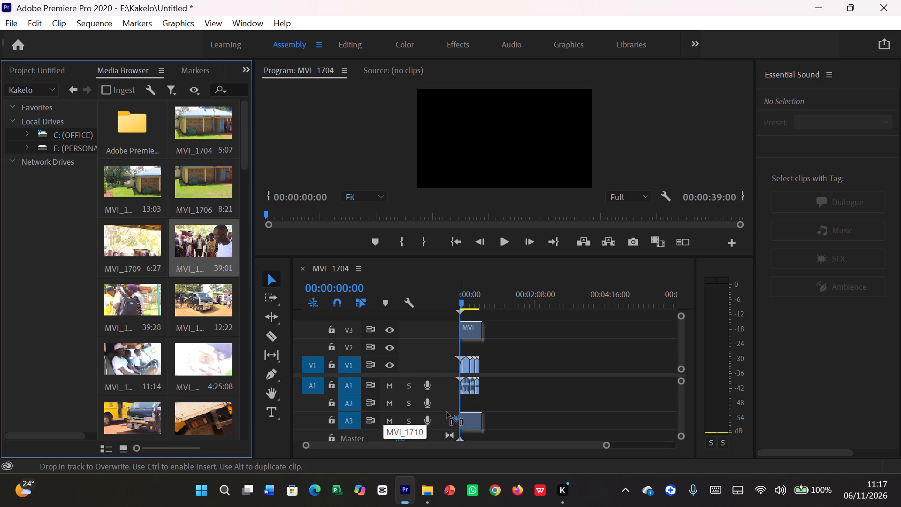
left_click_drag(447, 412, 489, 404)
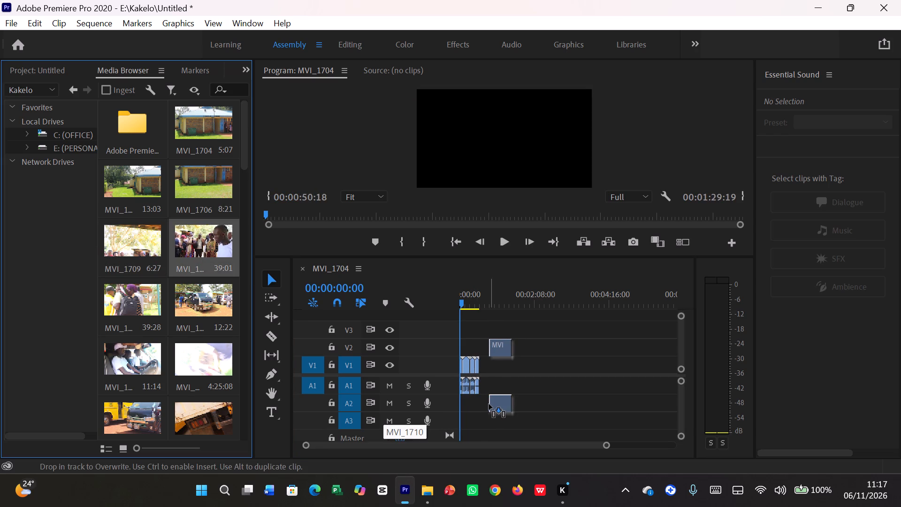
left_click_drag(489, 404, 488, 388)
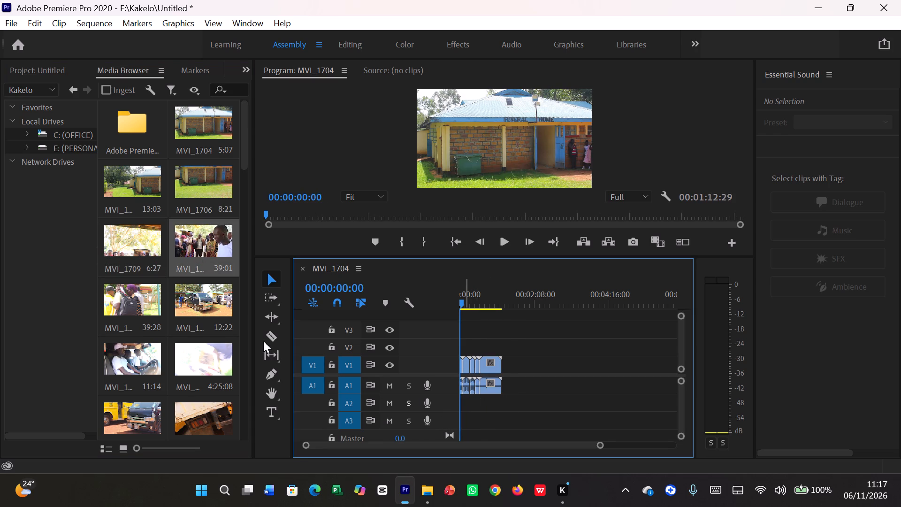
Add the Kakelo folder's 39:28 clip directly after MVI_1710 on video track V1.
left_click_drag(127, 296, 122, 305)
left_click_drag(122, 305, 510, 389)
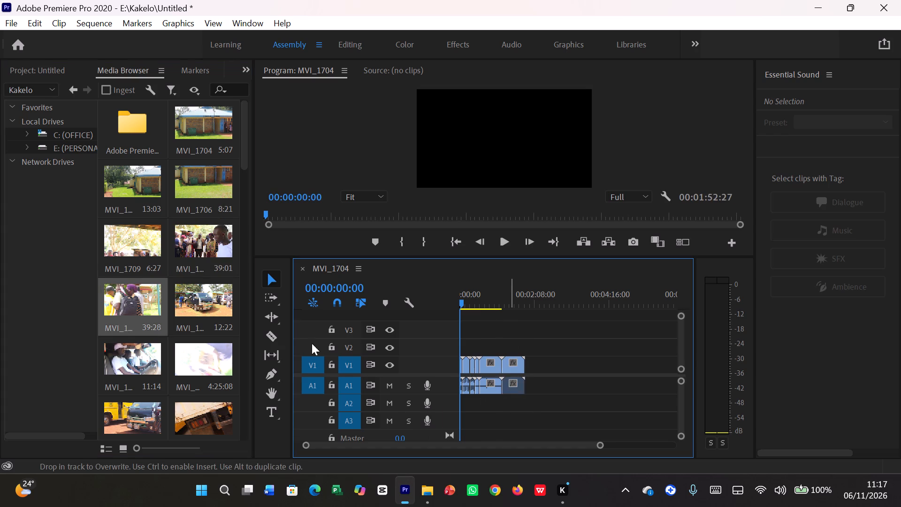
Add the clip MVI_1720 directly after the 39:28 clip at the end of video track V1.
left_click_drag(207, 304, 458, 453)
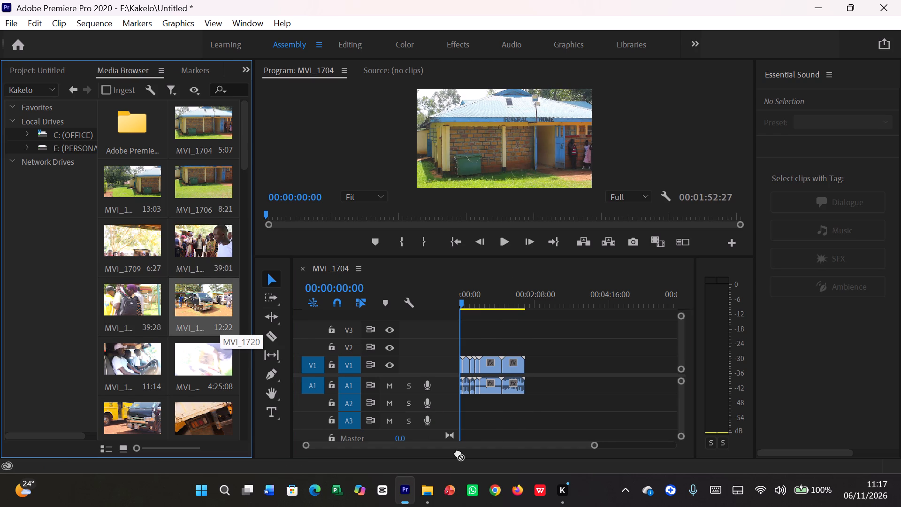
left_click_drag(458, 453, 531, 388)
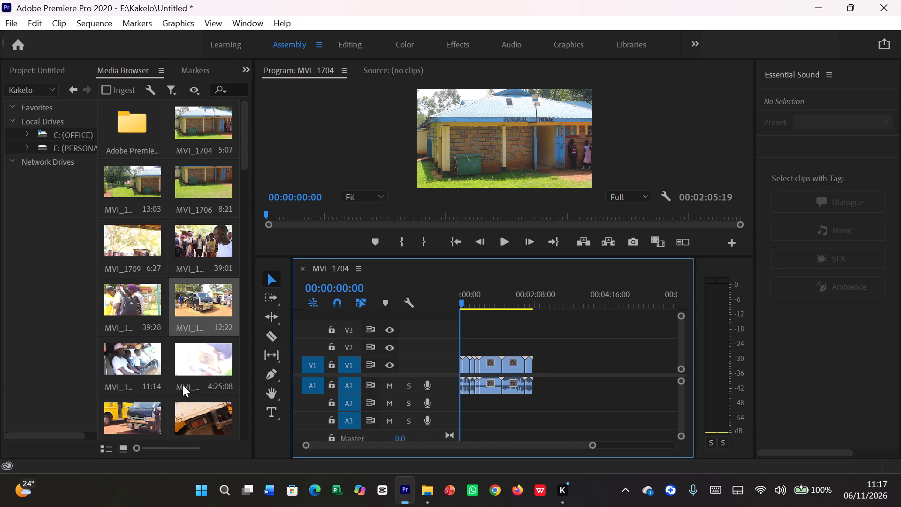
Add the clip MVI_1721 directly after MVI_1720 on video track V1.
left_click_drag(124, 359, 592, 409)
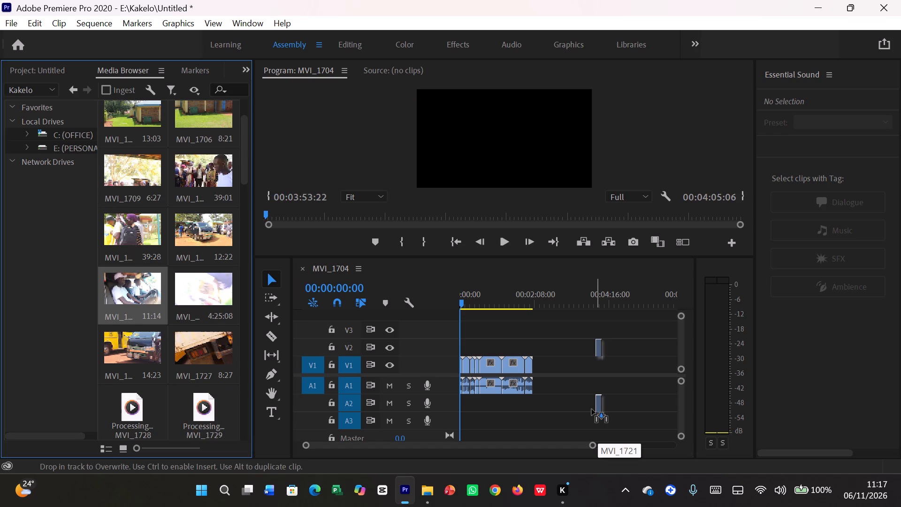
left_click_drag(592, 409, 543, 387)
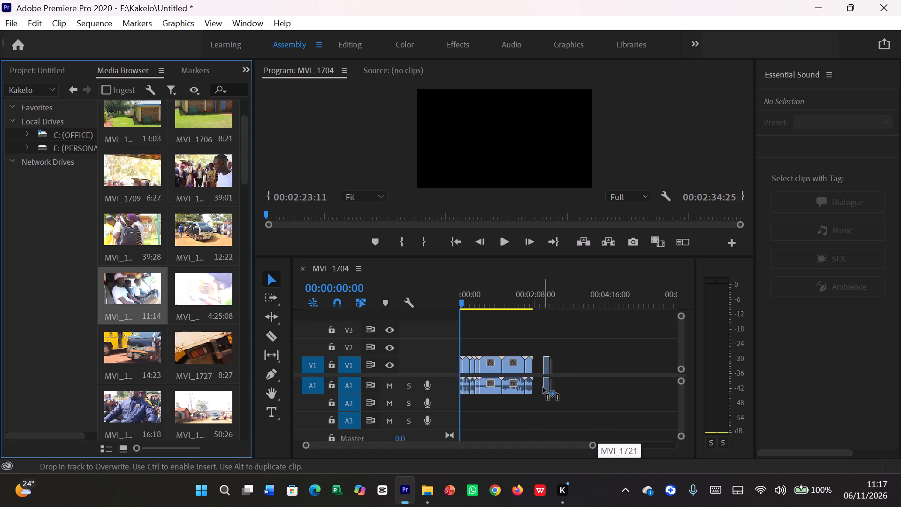
left_click_drag(543, 387, 538, 389)
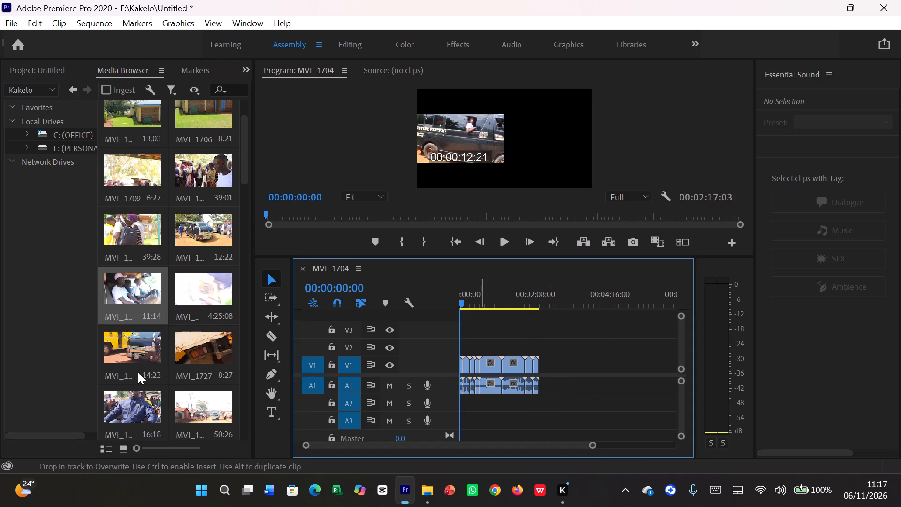
Add the clip MVI_1722 directly after MVI_1721 on video track V1.
left_click(192, 299)
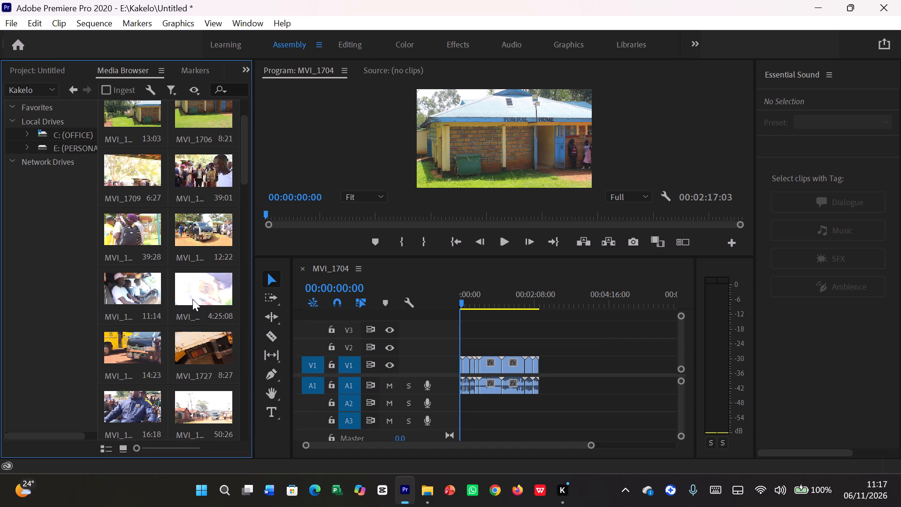
left_click_drag(199, 294, 244, 404)
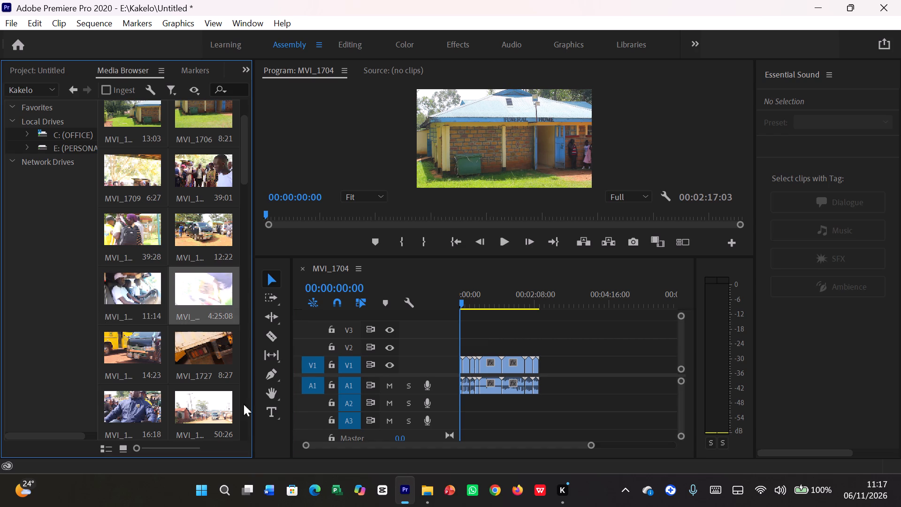
left_click_drag(244, 404, 534, 398)
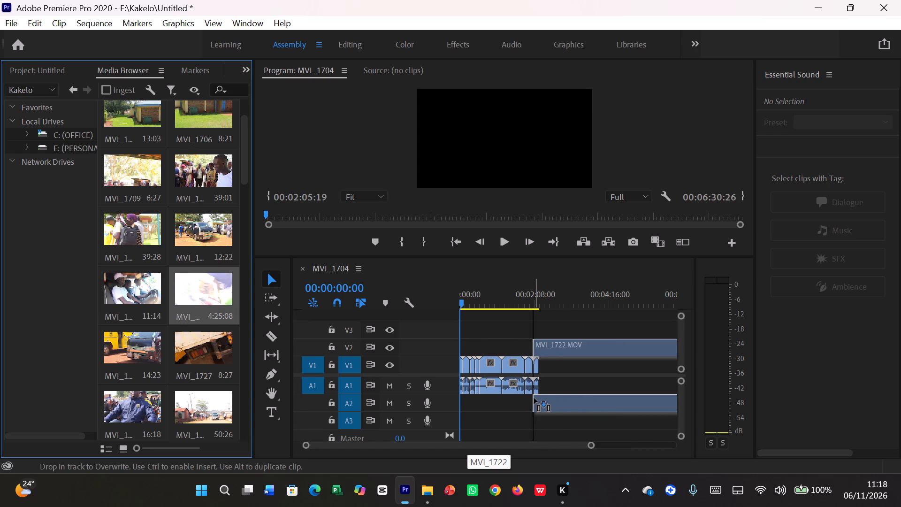
left_click_drag(534, 398, 540, 392)
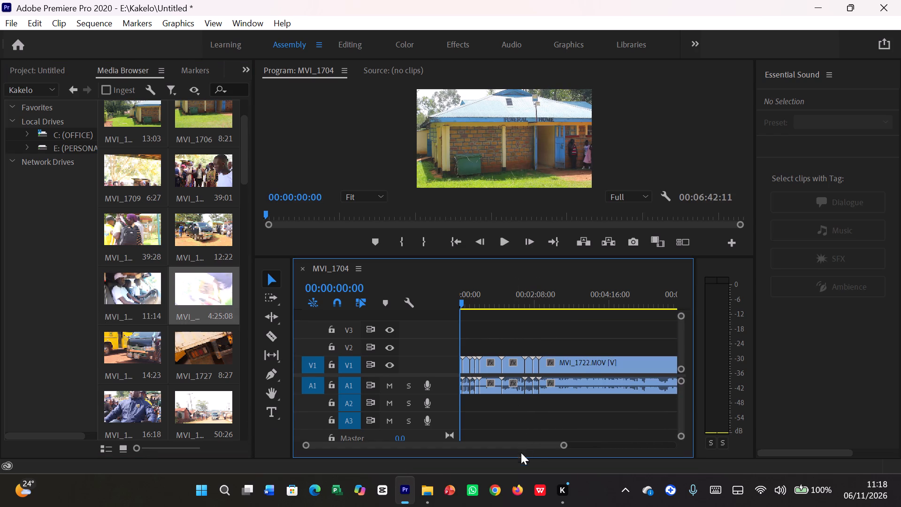
Add the clip MVI_1723 directly after the end of MVI_1722 on video track V1.
left_click_drag(521, 447, 588, 452)
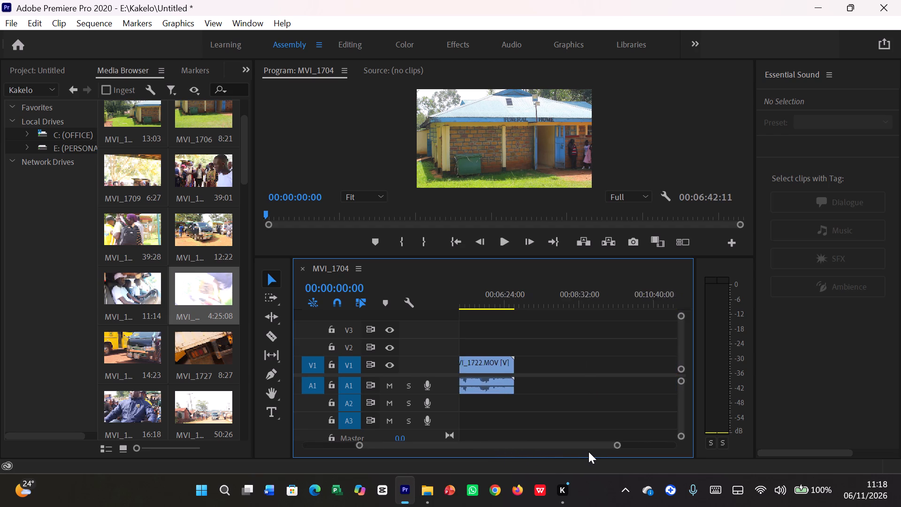
left_click_drag(588, 452, 589, 452)
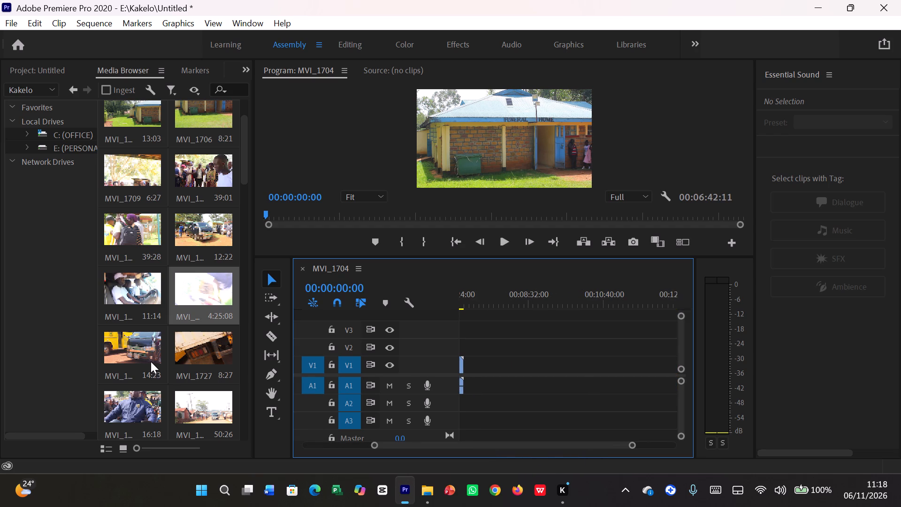
left_click_drag(144, 353, 466, 407)
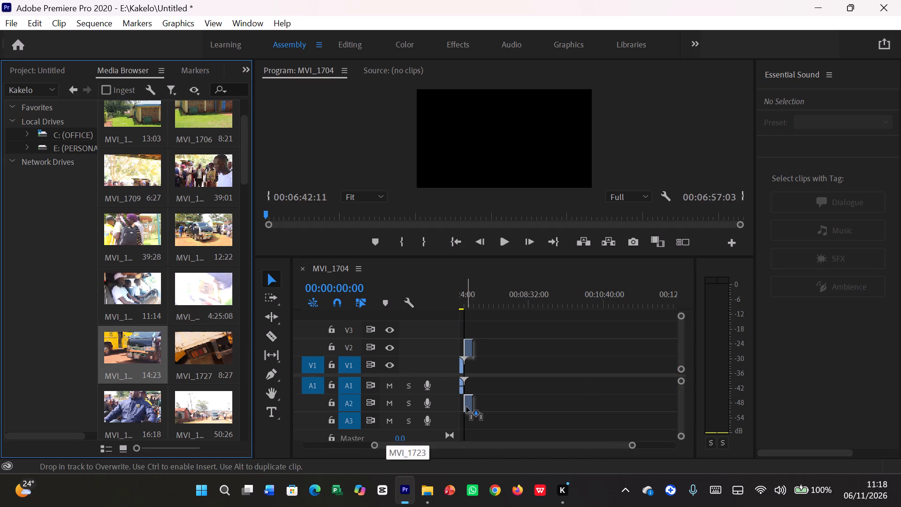
left_click_drag(466, 407, 468, 393)
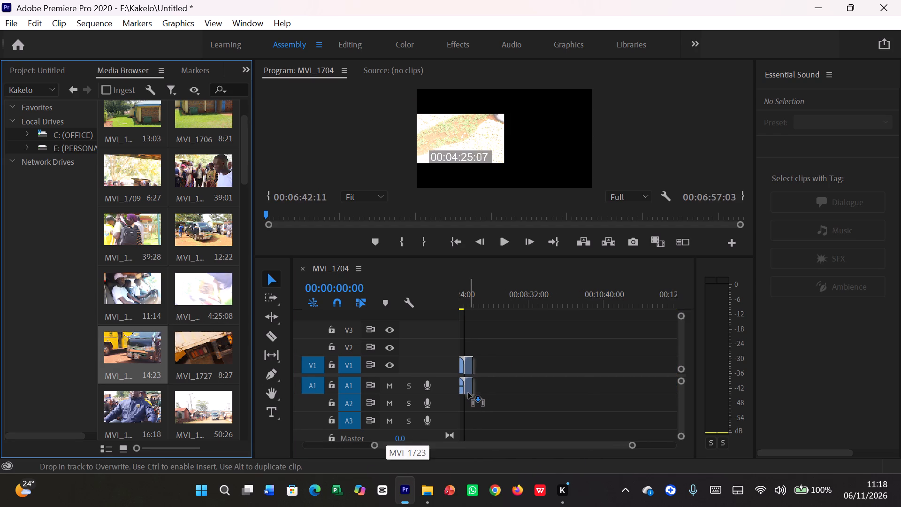
left_click_drag(468, 393, 468, 393)
Add the clip MVI_1727 directly after MVI_1723 at the end of video track V1.
left_click_drag(191, 359, 361, 445)
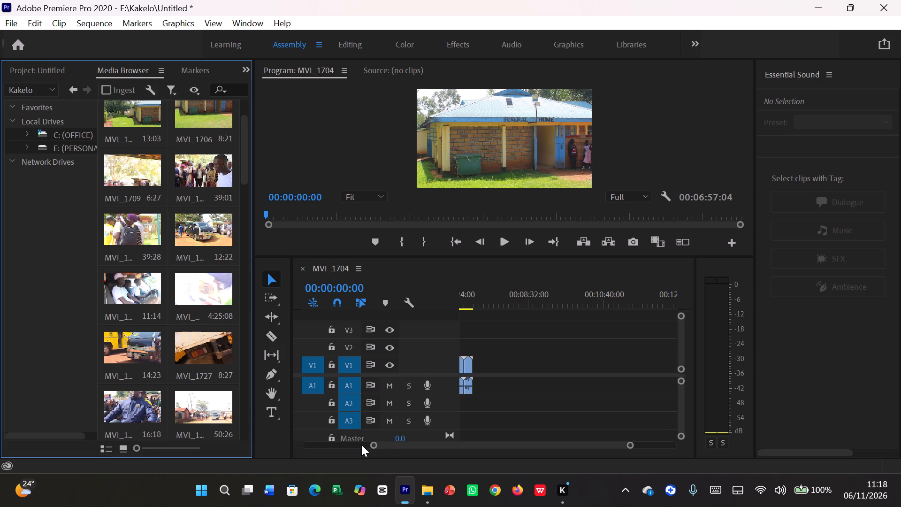
left_click_drag(361, 445, 464, 400)
left_click(190, 354)
left_click_drag(203, 356, 190, 354)
left_click_drag(190, 354, 490, 399)
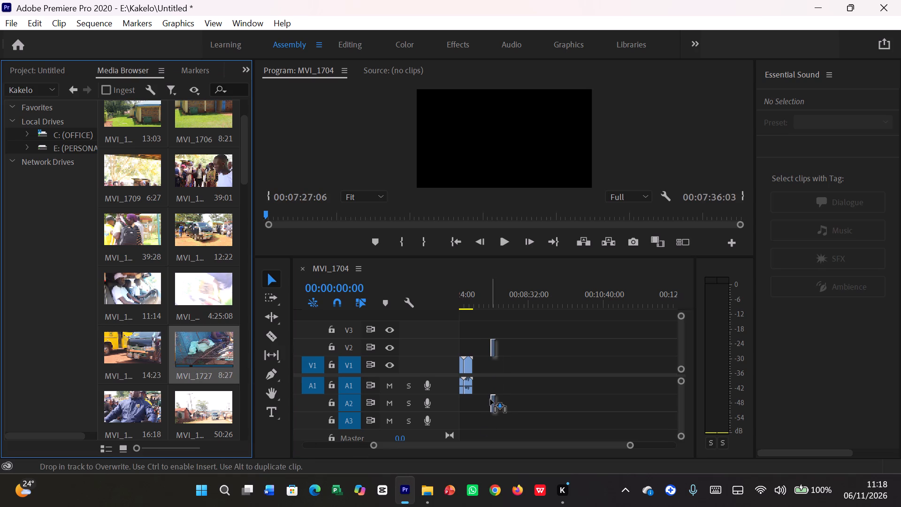
left_click_drag(490, 399, 477, 387)
Add the clip MVI_1728 directly after MVI_1727 on video track V1.
scroll(143, 393, "down", 1)
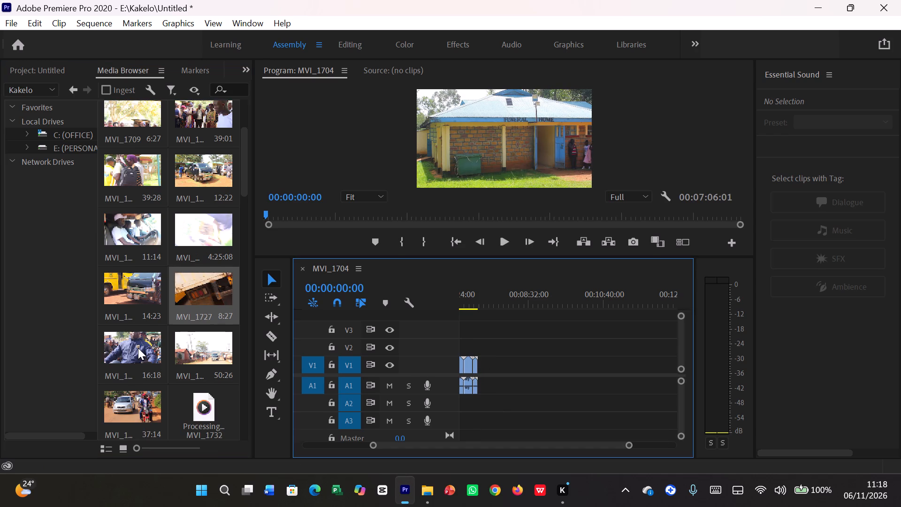
left_click_drag(138, 348, 481, 406)
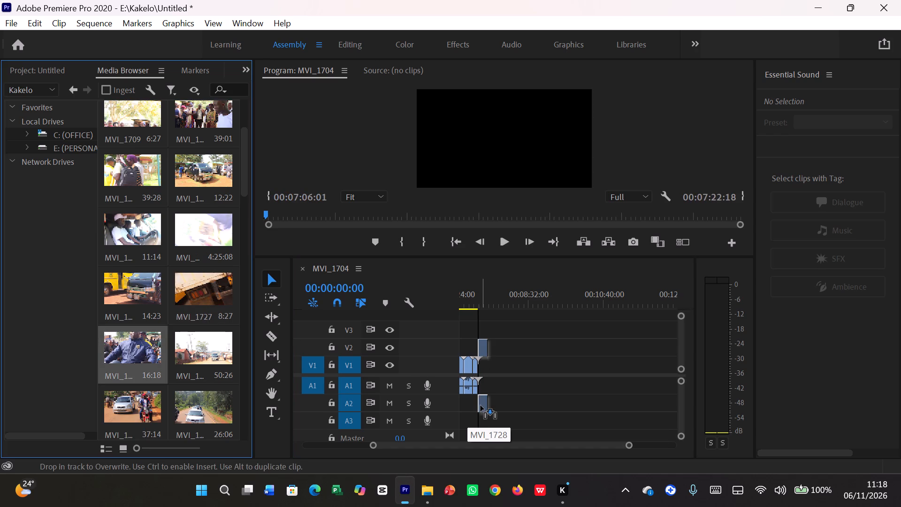
left_click_drag(481, 406, 483, 387)
Add the clip with duration 50:26 directly after MVI_1728 on video track V1.
left_click_drag(200, 360, 233, 385)
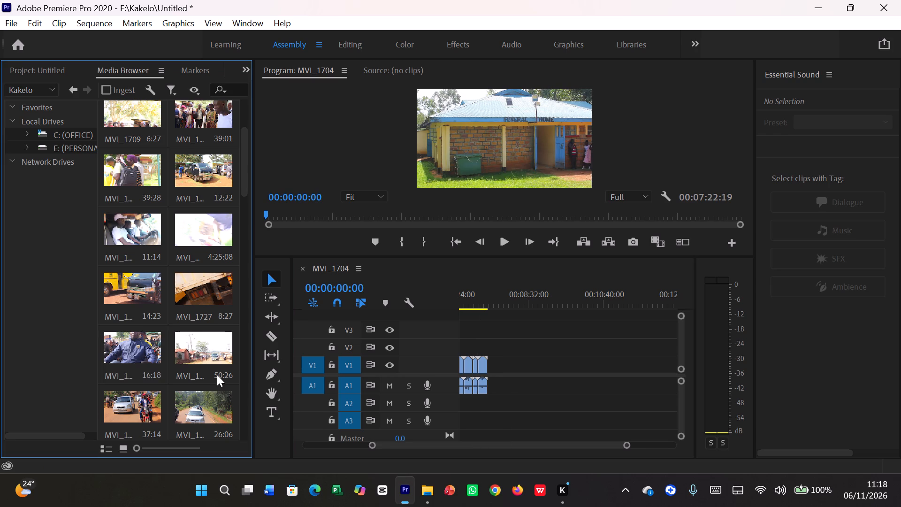
left_click(211, 368)
left_click_drag(210, 366, 483, 429)
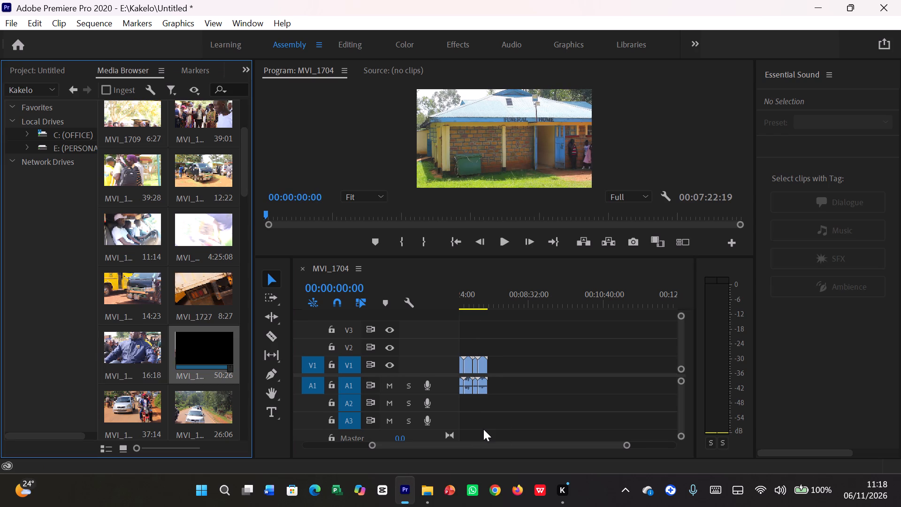
left_click_drag(483, 429, 502, 380)
left_click_drag(210, 359, 557, 381)
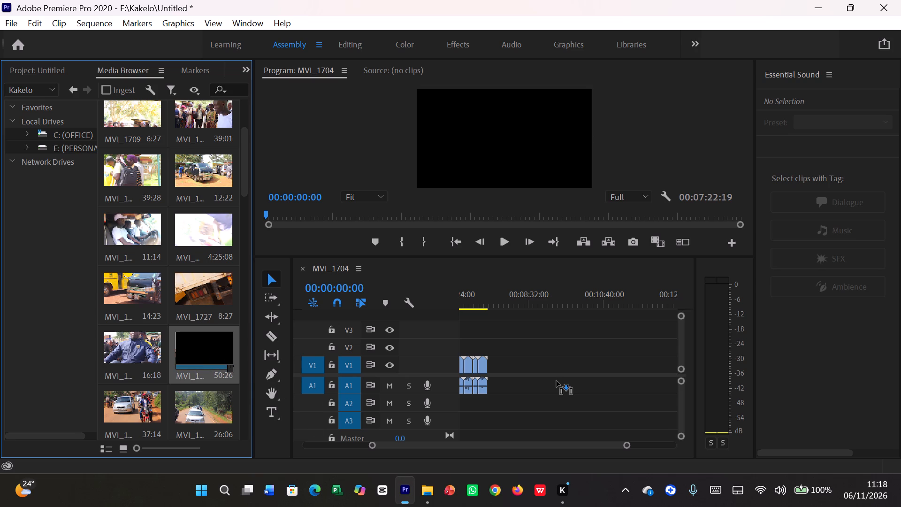
left_click_drag(557, 381, 524, 380)
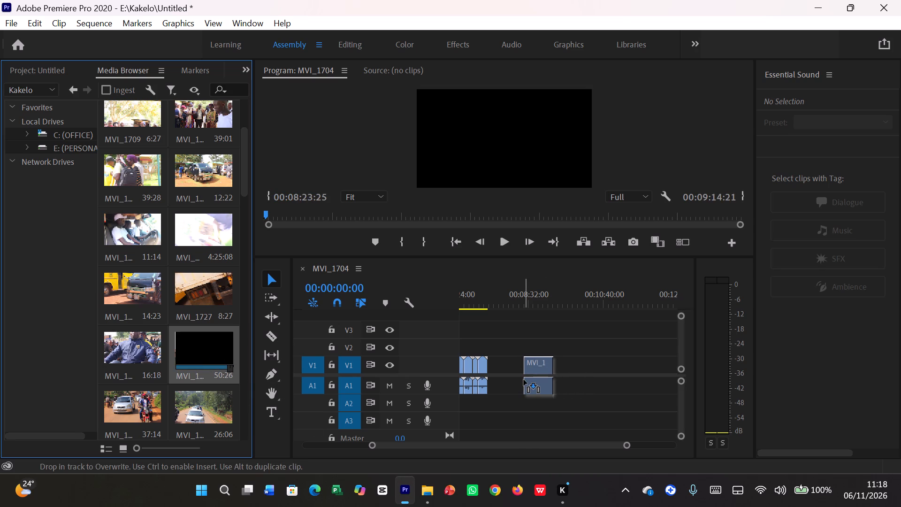
left_click_drag(524, 380, 501, 378)
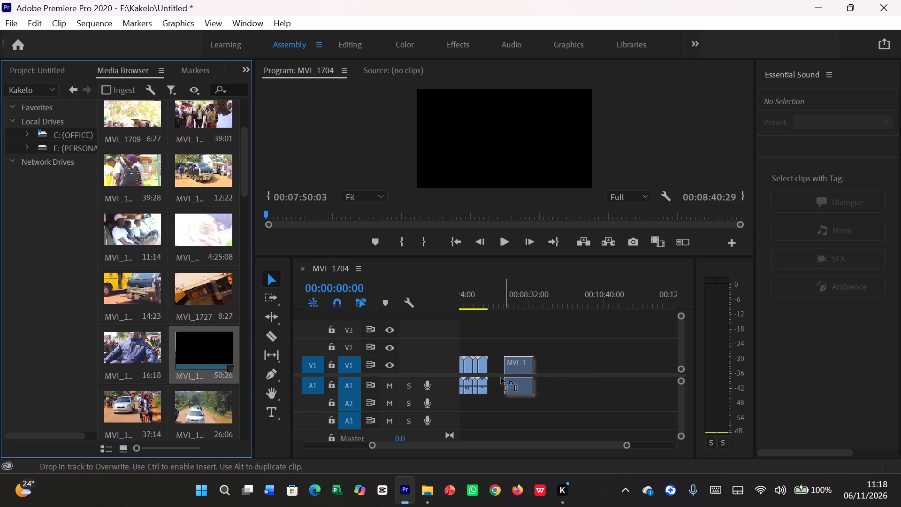
left_click_drag(501, 378, 493, 379)
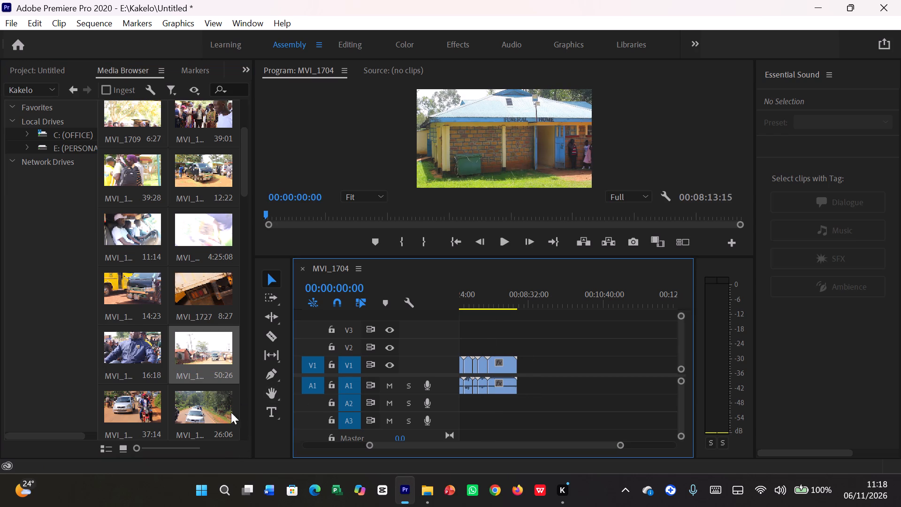
Add the clip MVI_1731 directly after the 50:26 clip on video track V1.
left_click_drag(136, 408, 127, 405)
left_click_drag(135, 407, 527, 406)
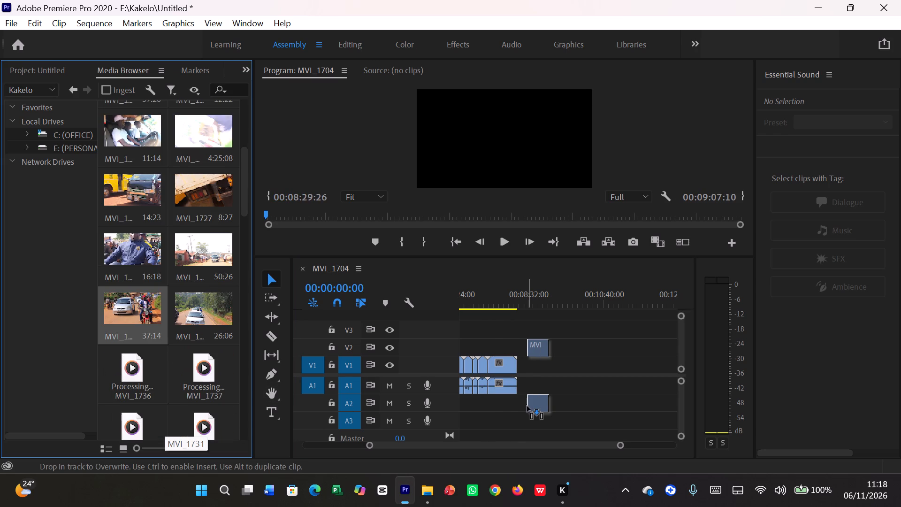
left_click_drag(527, 406, 524, 393)
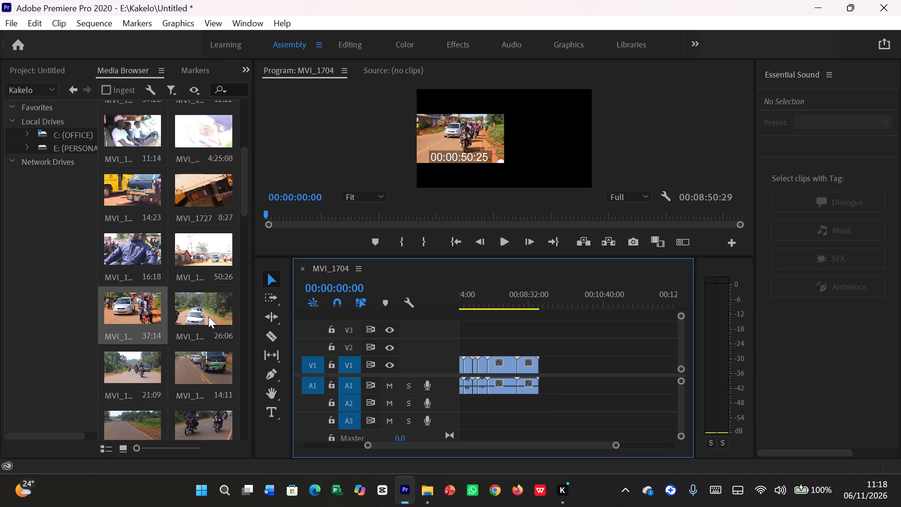
Add the clip MVI_1732 directly after MVI_1731 on video track V1.
left_click_drag(208, 316, 546, 382)
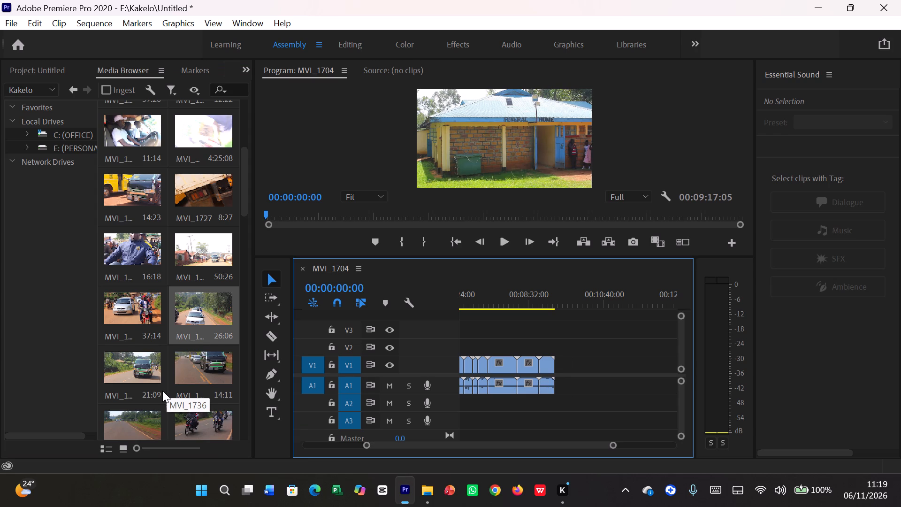
Place the clip MVI_1736 on video track V1 a short distance past the end of MVI_1732.
left_click(121, 382)
left_click(123, 378)
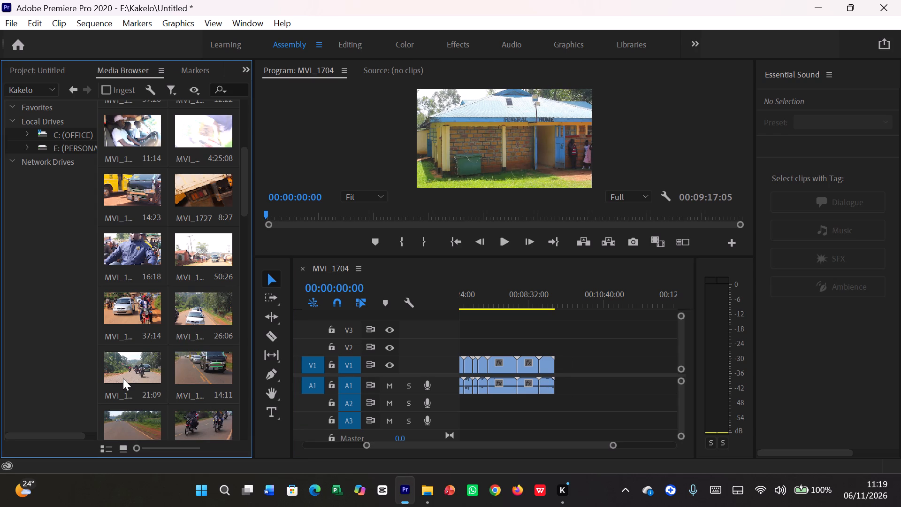
left_click(136, 370)
left_click_drag(138, 372, 204, 485)
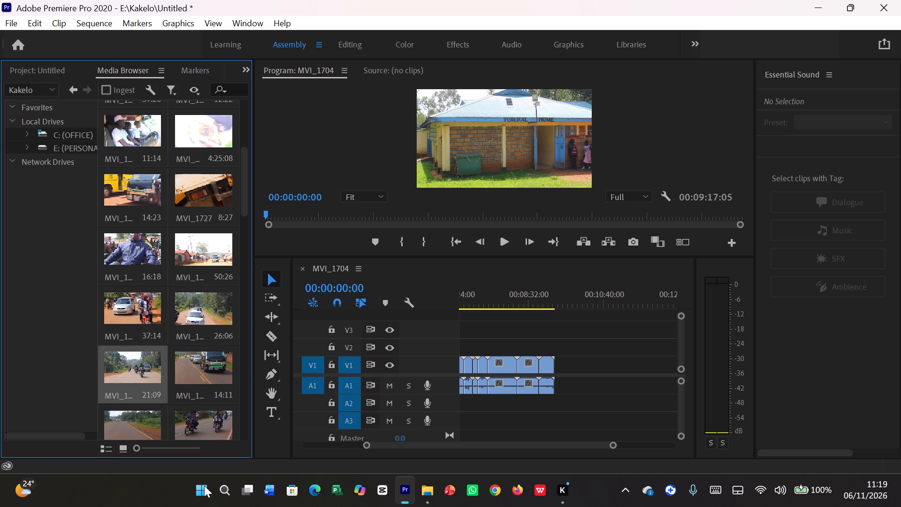
left_click_drag(204, 485, 577, 378)
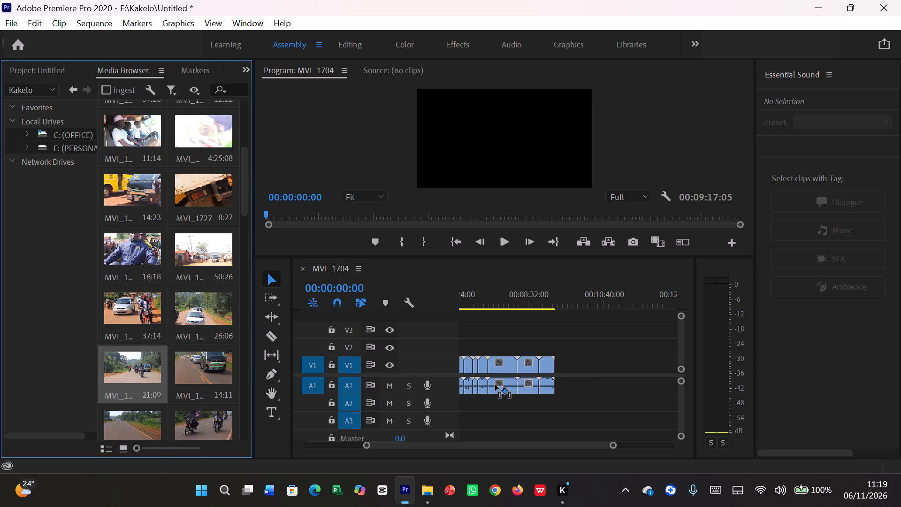
Ripple delete the gap between MVI_1732 and MVI_1736 on video track V1.
left_click(566, 374)
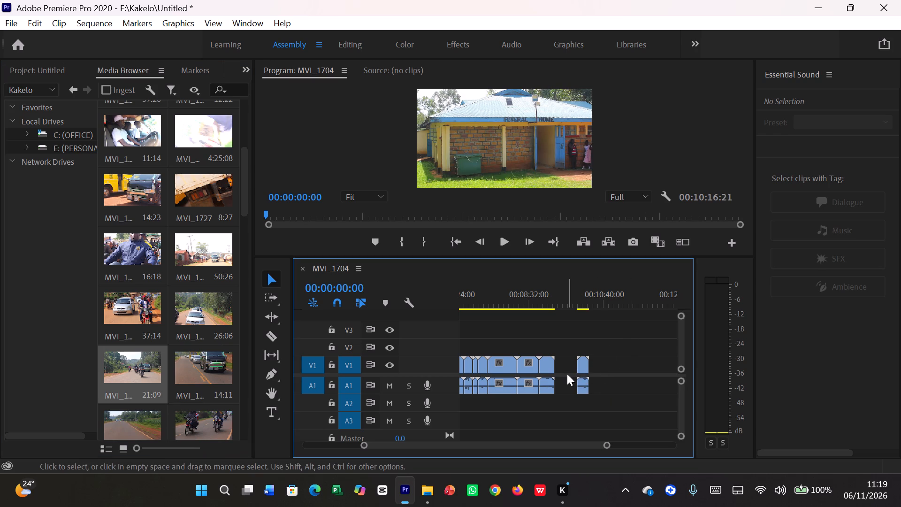
left_click(565, 369)
right_click(565, 369)
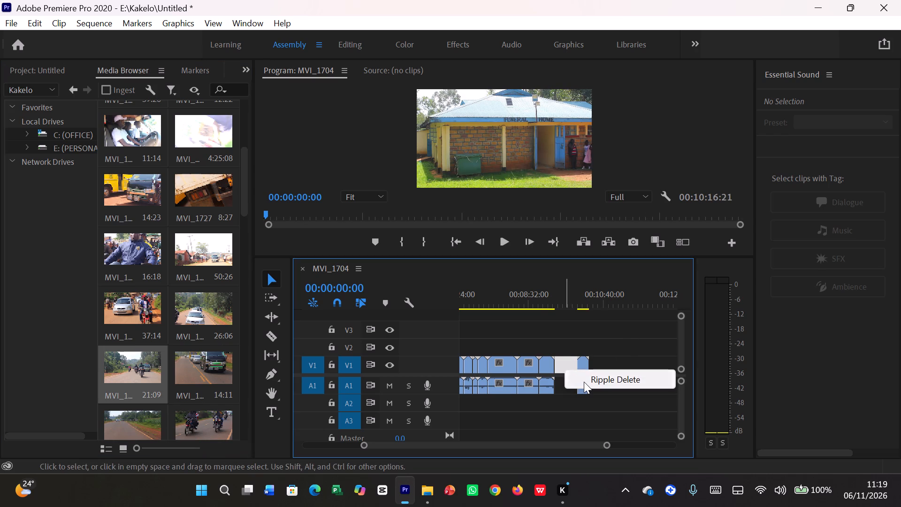
left_click(584, 382)
Add the clip MVI_1737 directly after MVI_1736 on video track V1.
left_click(206, 376)
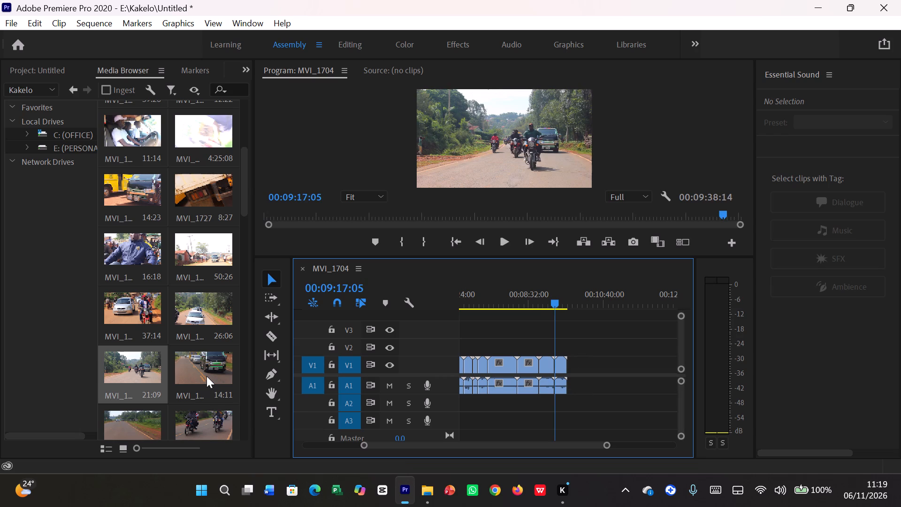
left_click_drag(206, 376, 569, 386)
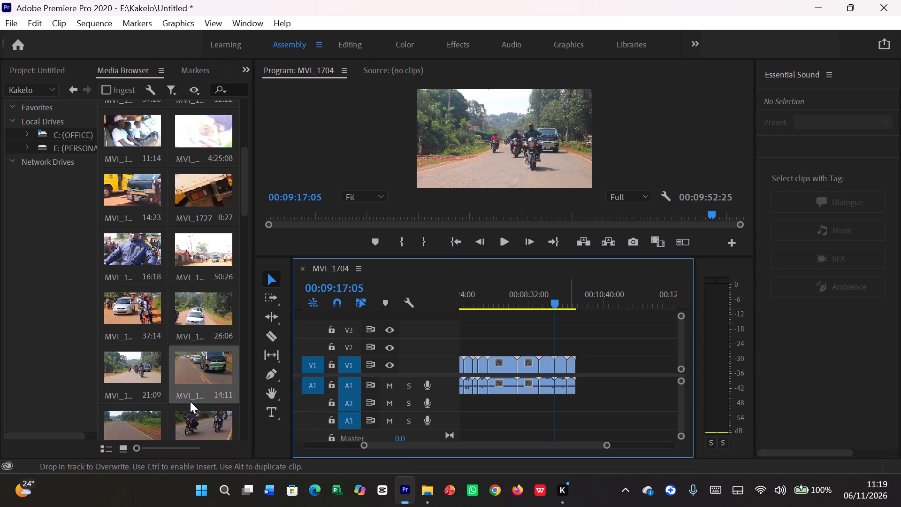
Add the clip MVI_1738 directly after MVI_1737 on video track V1.
left_click(136, 423)
left_click_drag(136, 423, 507, 396)
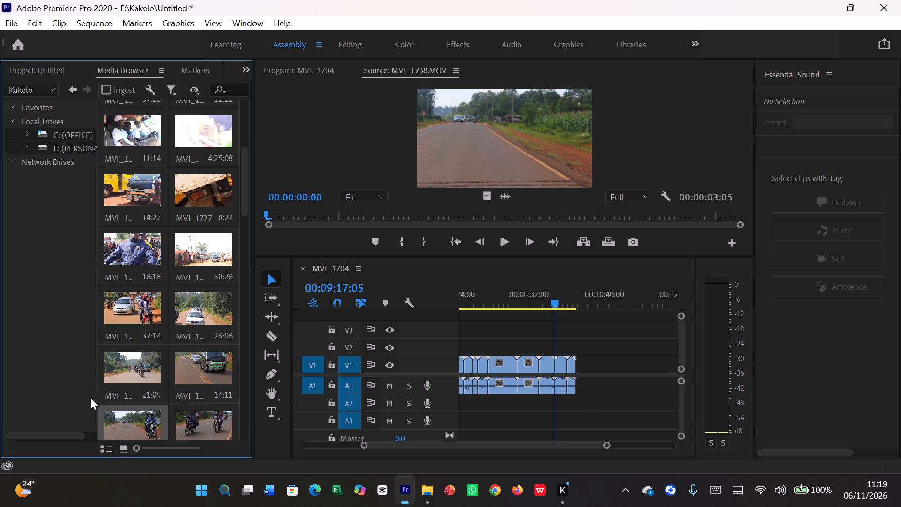
left_click_drag(126, 418, 567, 392)
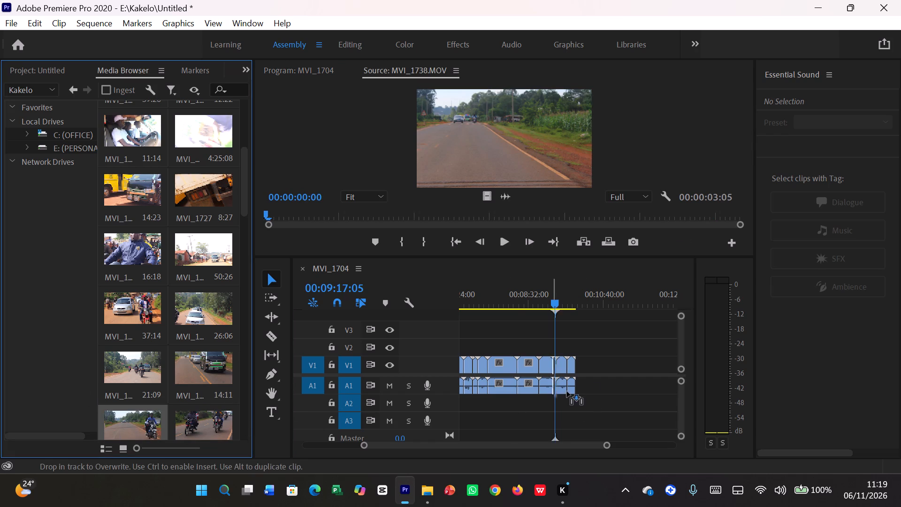
left_click_drag(567, 392, 579, 386)
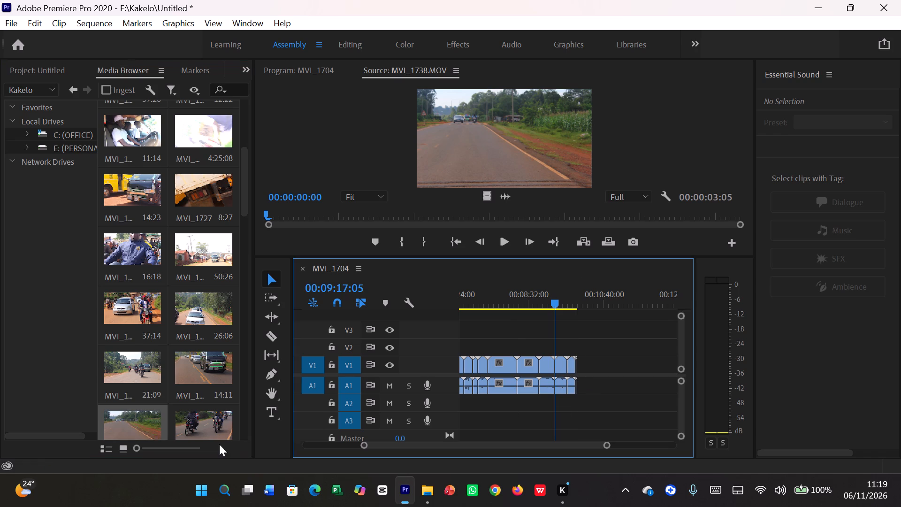
Add the clip MVI_1739 directly after MVI_1738 on video track V1.
scroll(212, 422, "down", 2)
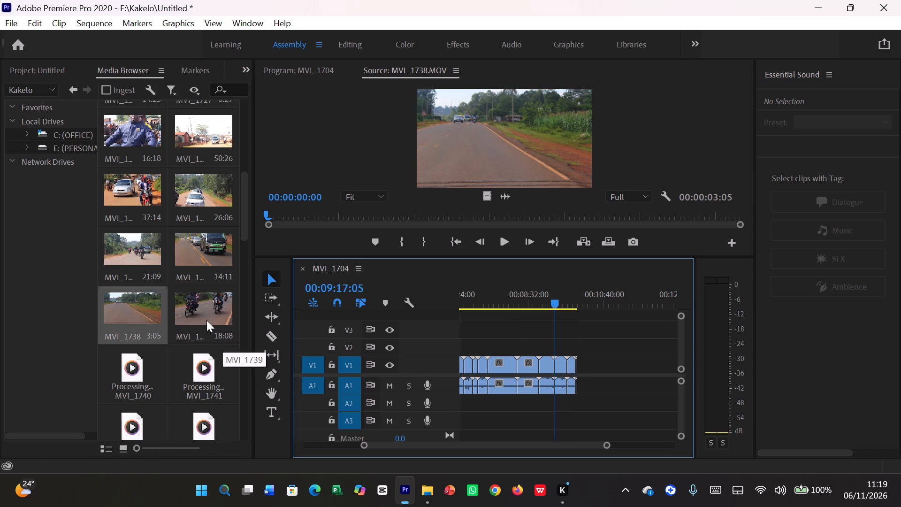
left_click(206, 317)
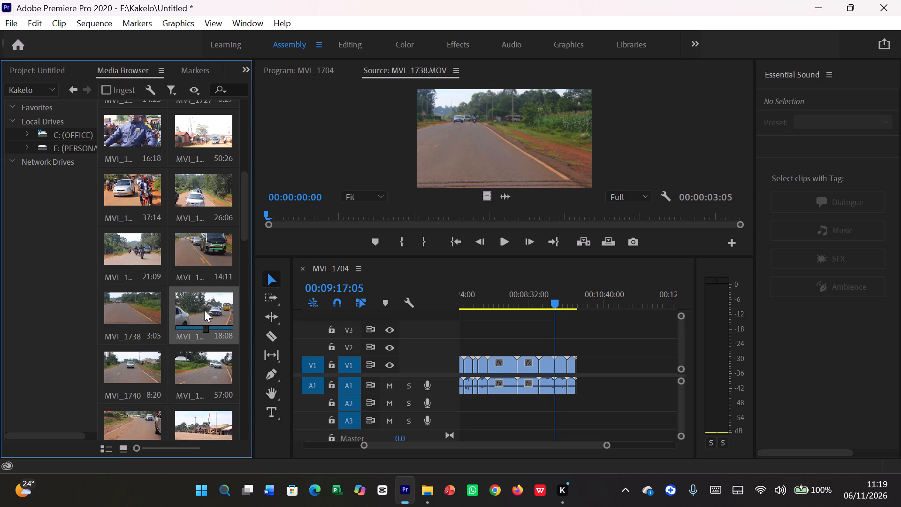
left_click_drag(204, 310, 204, 314)
left_click_drag(204, 314, 579, 403)
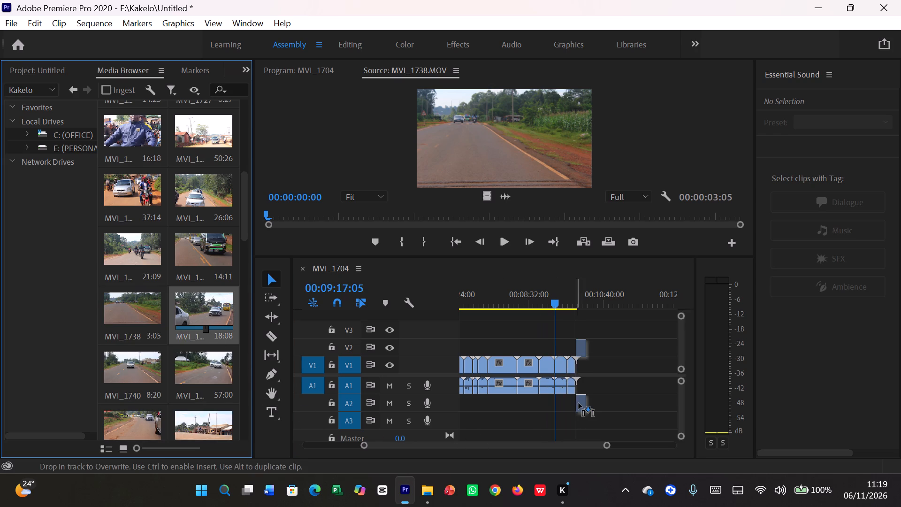
left_click_drag(579, 403, 586, 393)
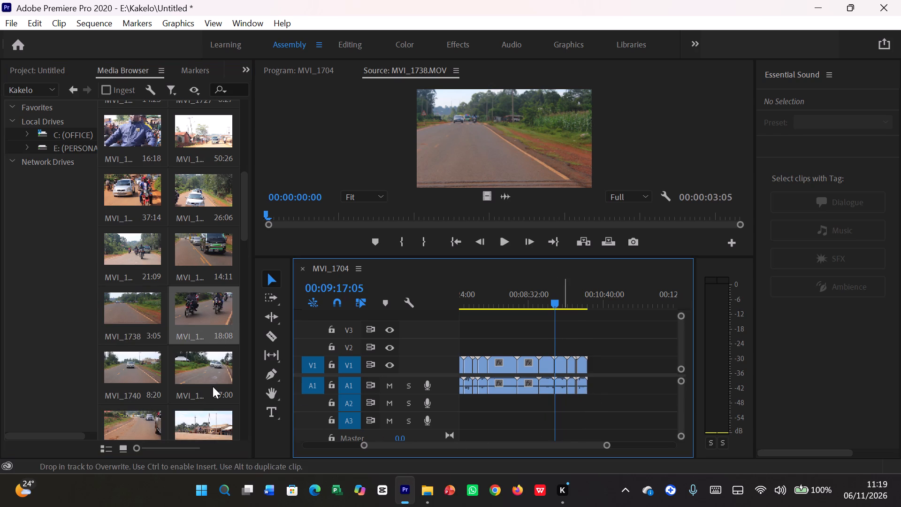
Add the clip MVI_1740 directly after MVI_1739 at the end of video track V1.
left_click(140, 370)
left_click_drag(118, 372, 242, 449)
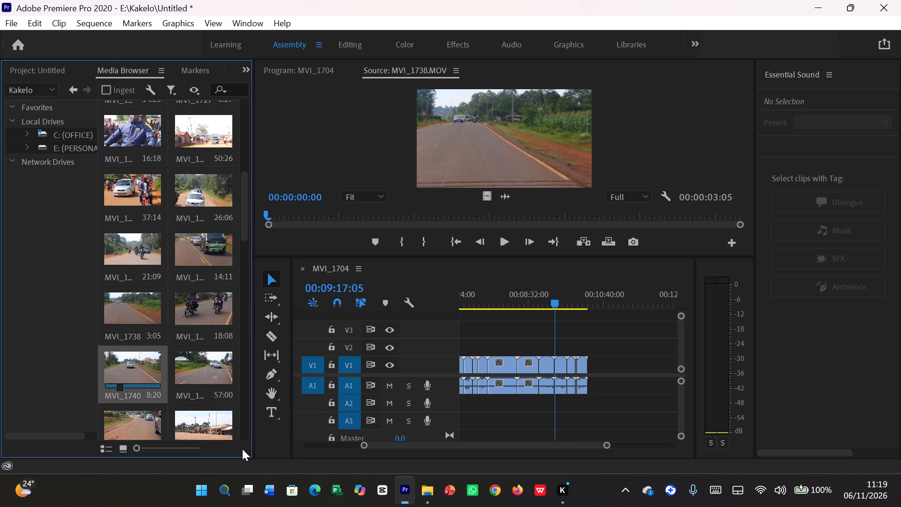
left_click_drag(242, 449, 599, 388)
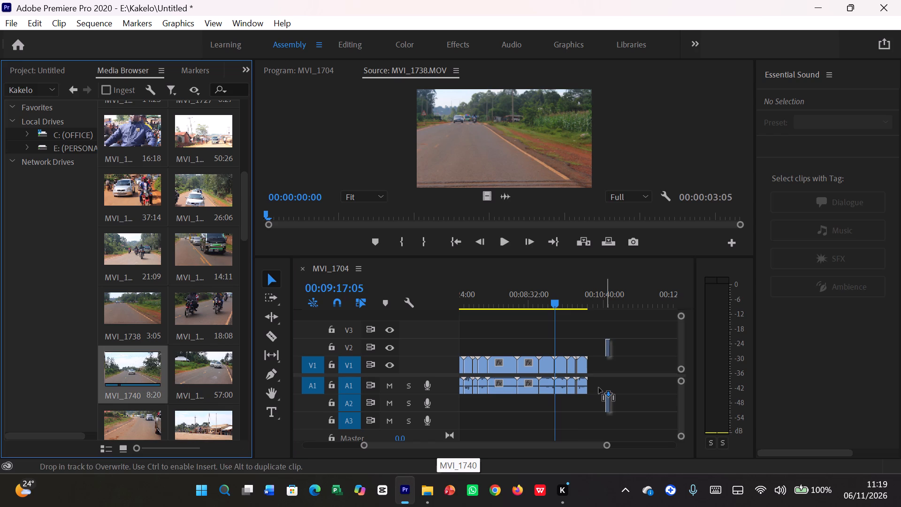
left_click_drag(599, 388, 586, 388)
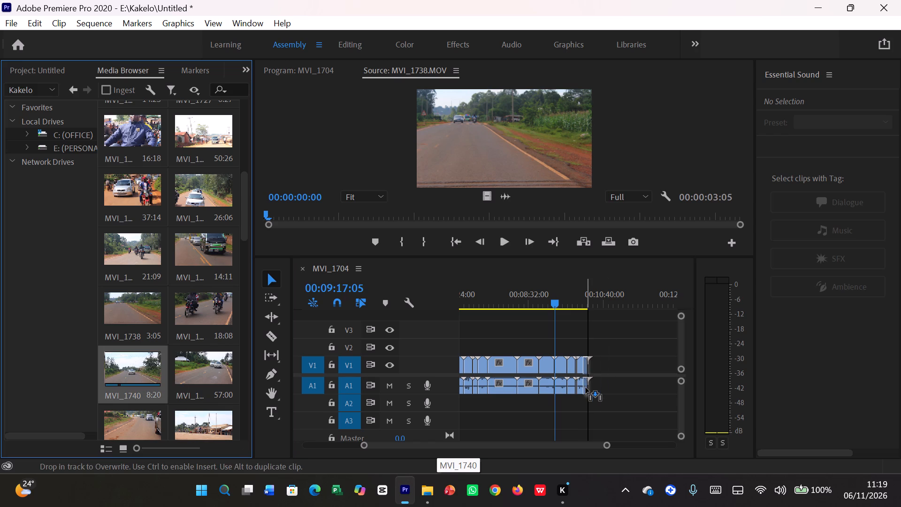
Finish placing the clip MVI_1740 directly after MVI_1739 on video track V1.
left_click_drag(586, 388, 592, 386)
Add the 57:00 clip listed right after MVI_1740 in the Kakelo folder directly behind MVI_1740 on video track V1.
left_click(186, 377)
left_click_drag(186, 377, 592, 386)
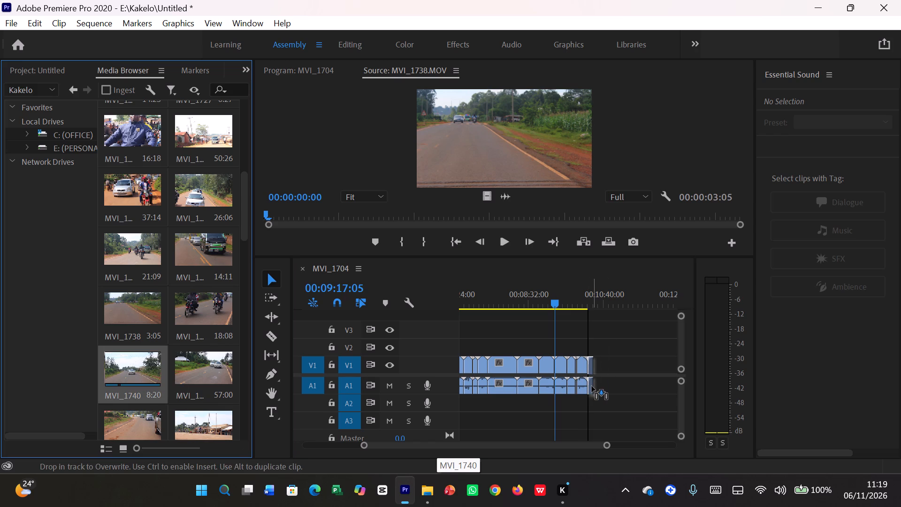
left_click_drag(592, 386, 578, 409)
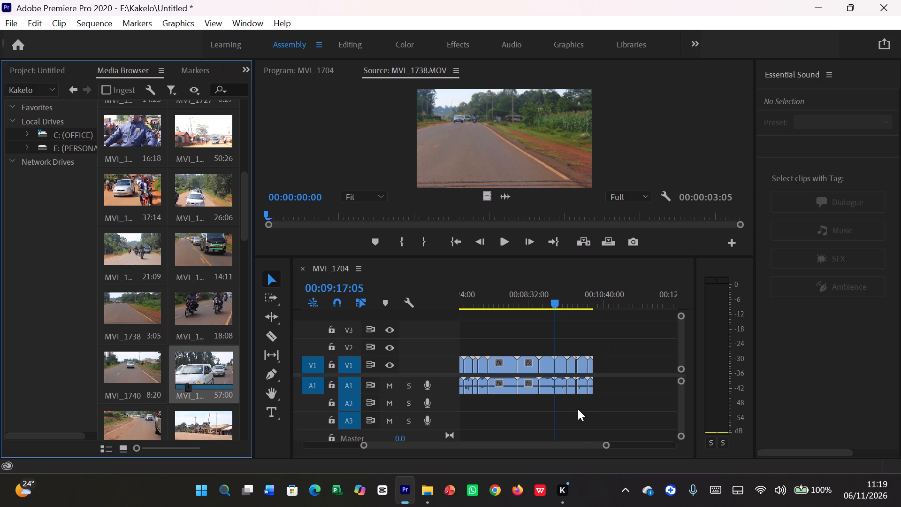
left_click_drag(578, 409, 603, 390)
left_click_drag(214, 377, 674, 396)
left_click_drag(674, 396, 600, 375)
Add the clip MVI_1742 directly after the 57:00 clip at the end of video track V1.
scroll(246, 391, "down", 2)
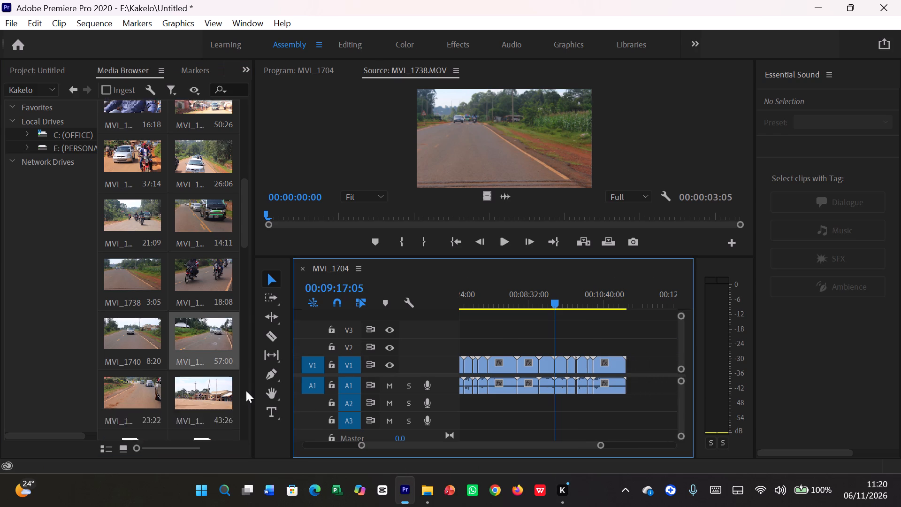
scroll(246, 391, "down", 1)
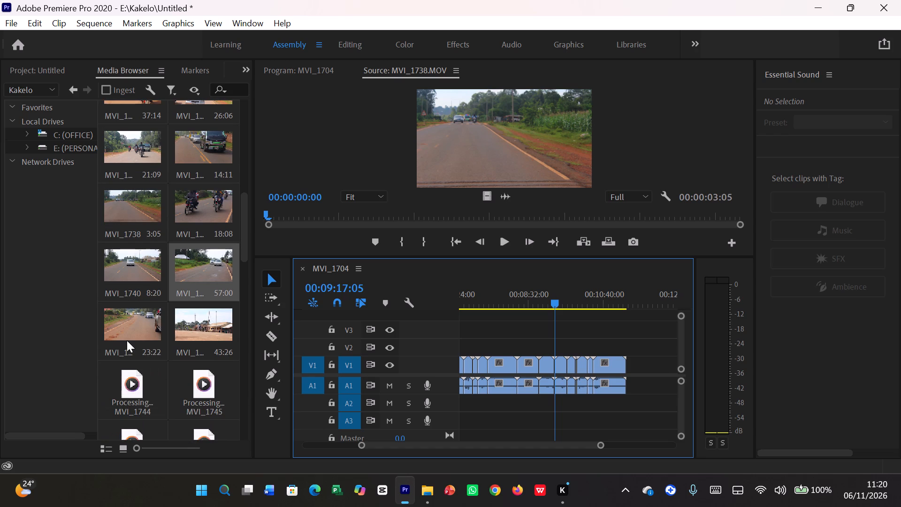
left_click(127, 340)
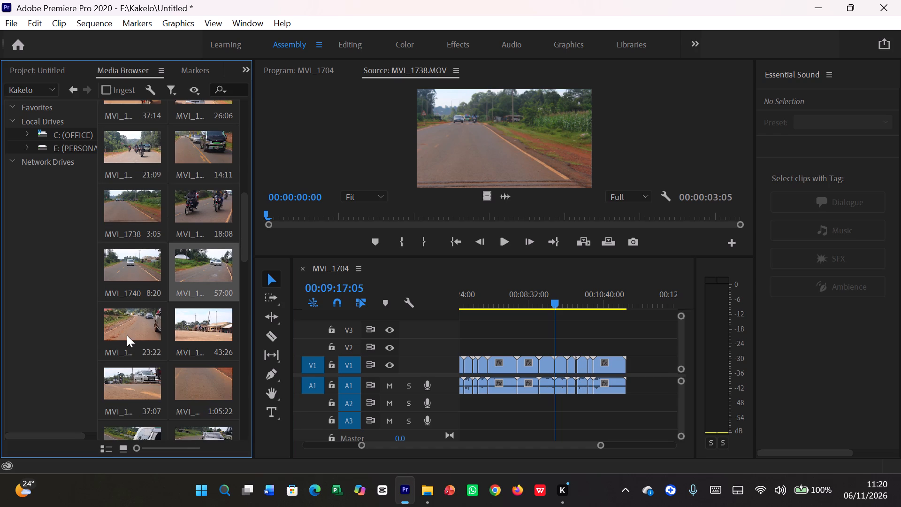
left_click(128, 334)
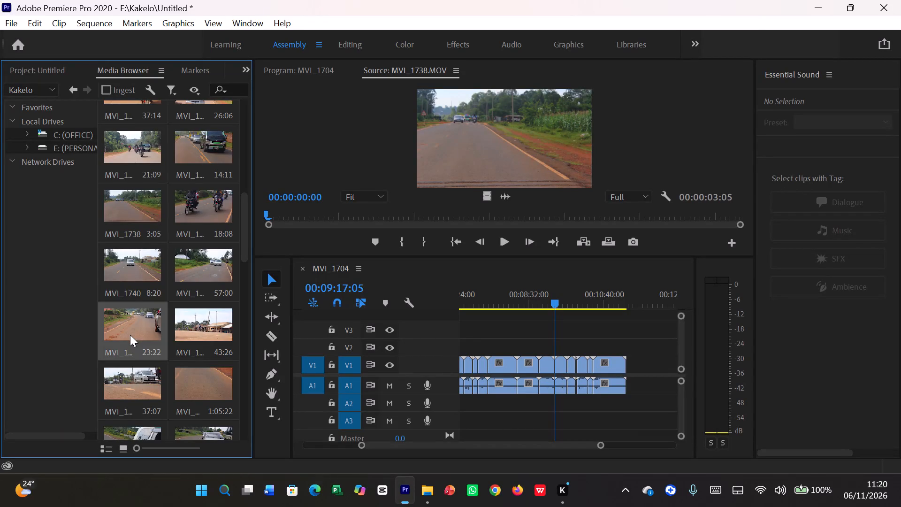
left_click_drag(130, 335, 659, 383)
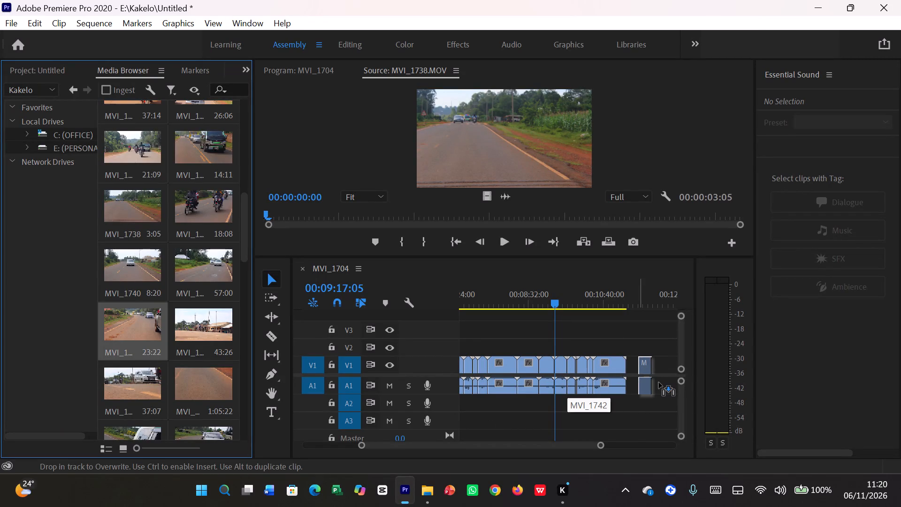
left_click_drag(659, 383, 633, 382)
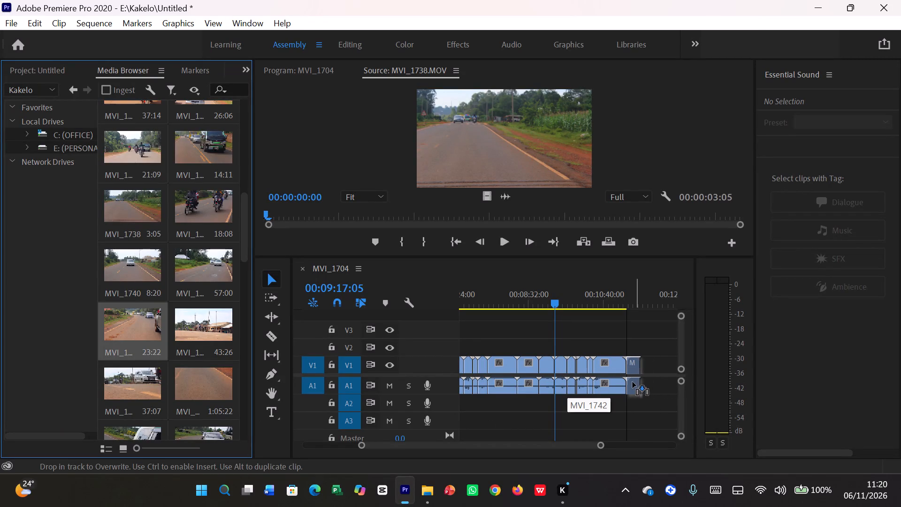
Add the clip MVI_1743 directly after MVI_1742 on video track V1.
left_click(199, 341)
left_click_drag(199, 341, 656, 382)
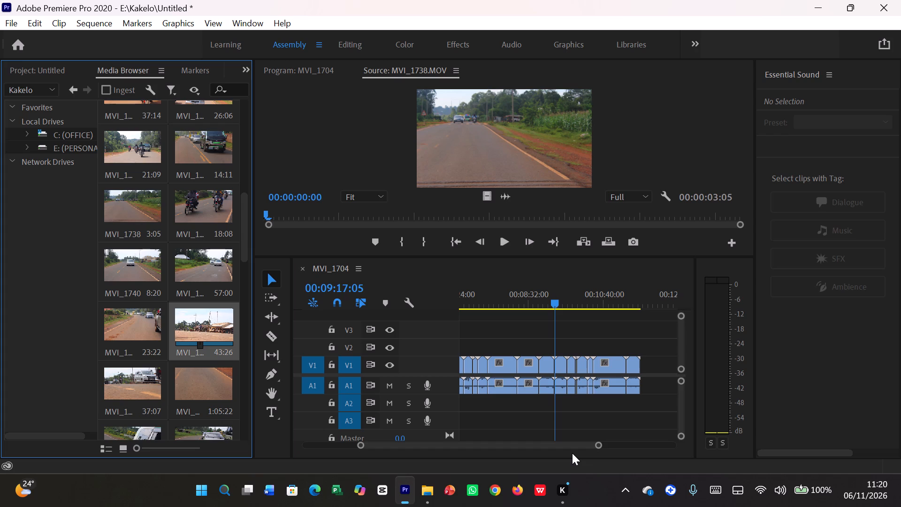
left_click_drag(205, 332, 618, 402)
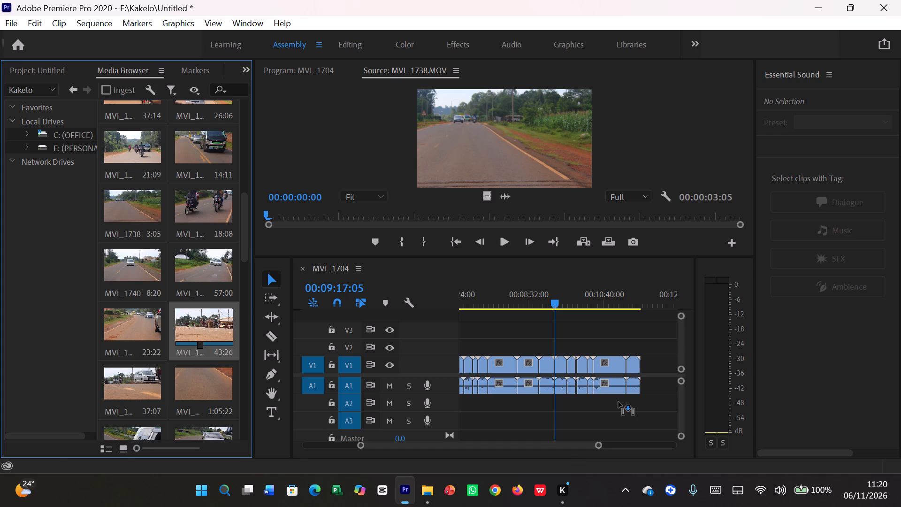
left_click_drag(618, 402, 648, 388)
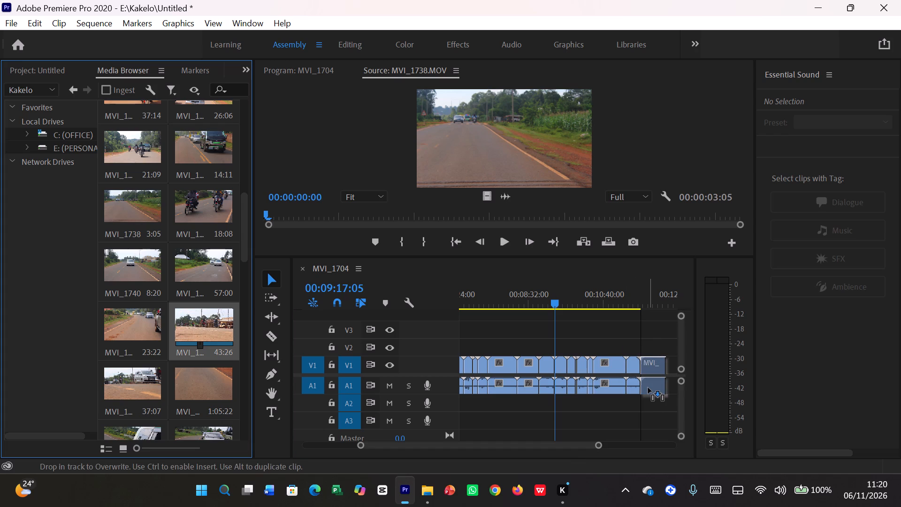
Add the clip MVI_1744 directly after MVI_1743 on video track V1.
scroll(553, 435, "down", 3)
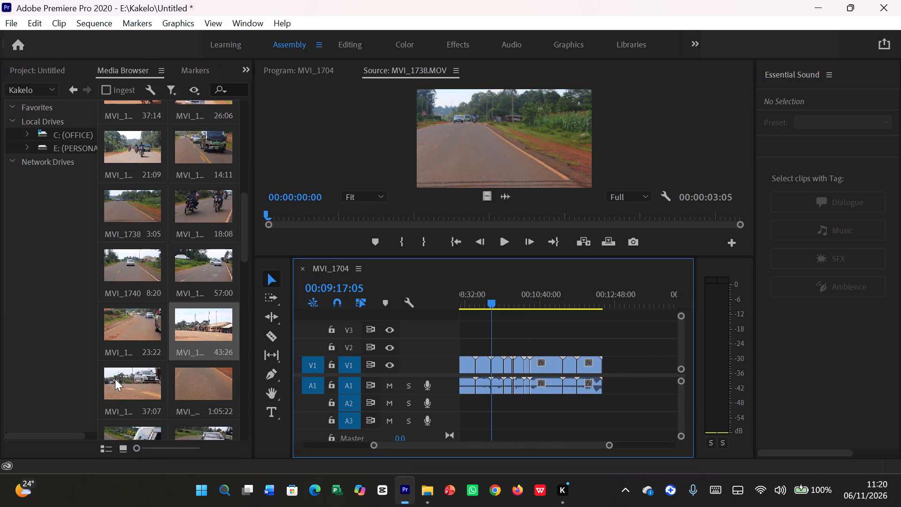
left_click(116, 383)
left_click_drag(118, 383, 511, 399)
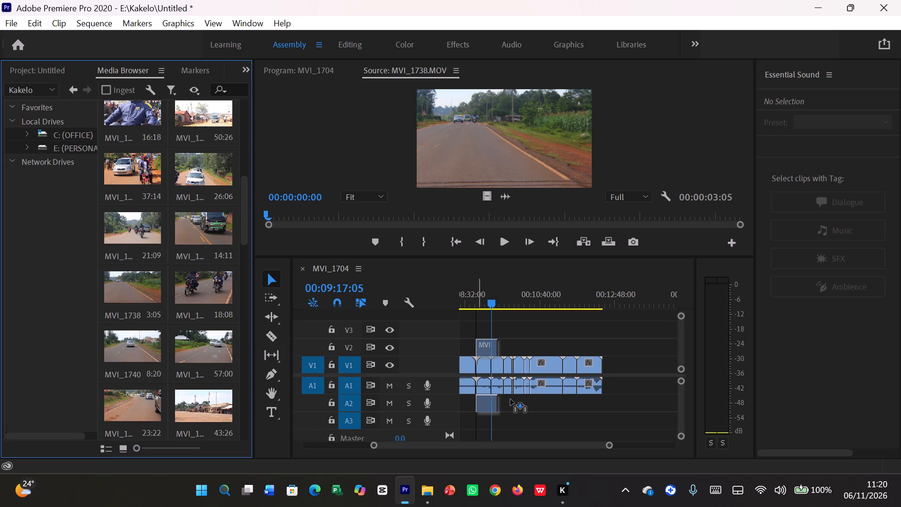
left_click_drag(511, 399, 609, 393)
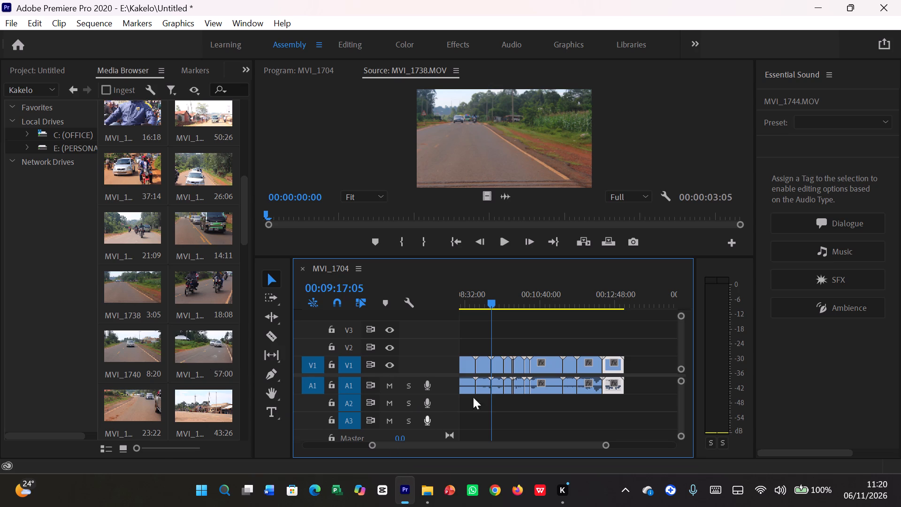
Open the sequence clip MVI_1743 in the Source monitor to check it.
left_click(590, 370)
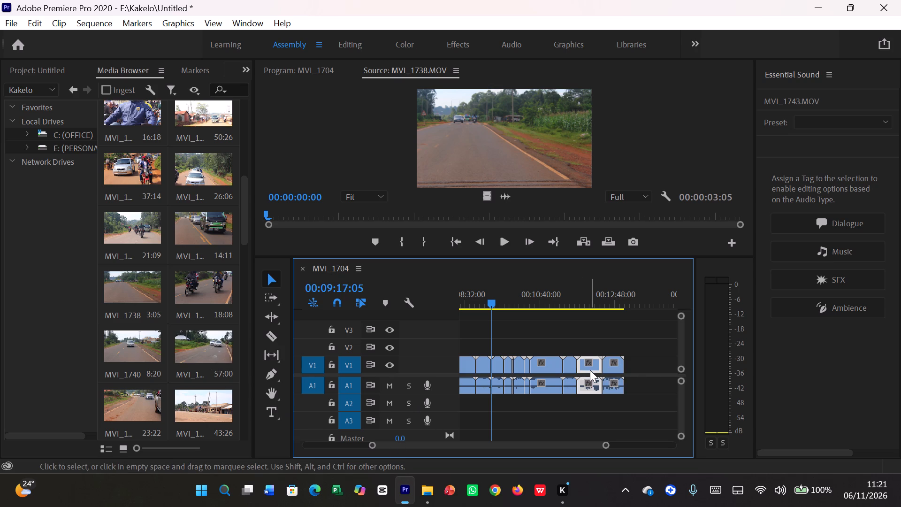
left_click(590, 370)
double_click(590, 370)
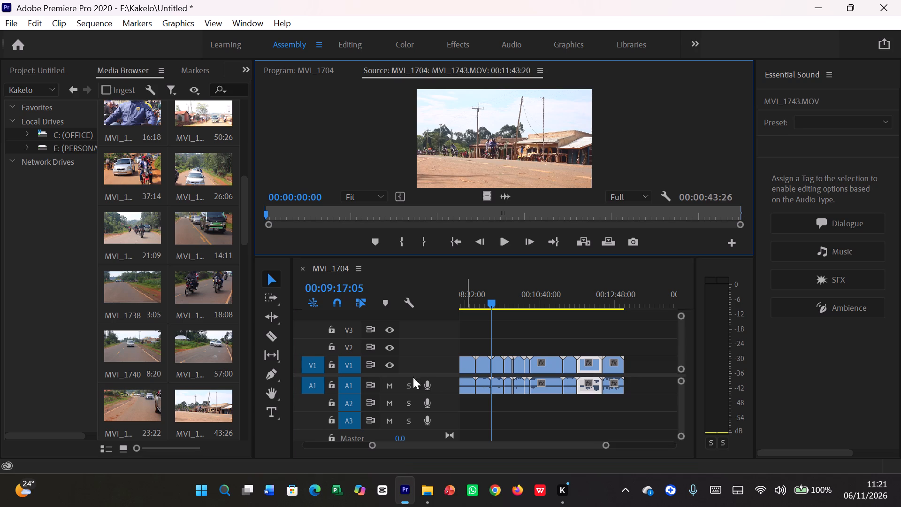
Add the clip MVI_1745 directly after MVI_1744 on video track V1.
scroll(238, 344, "down", 2)
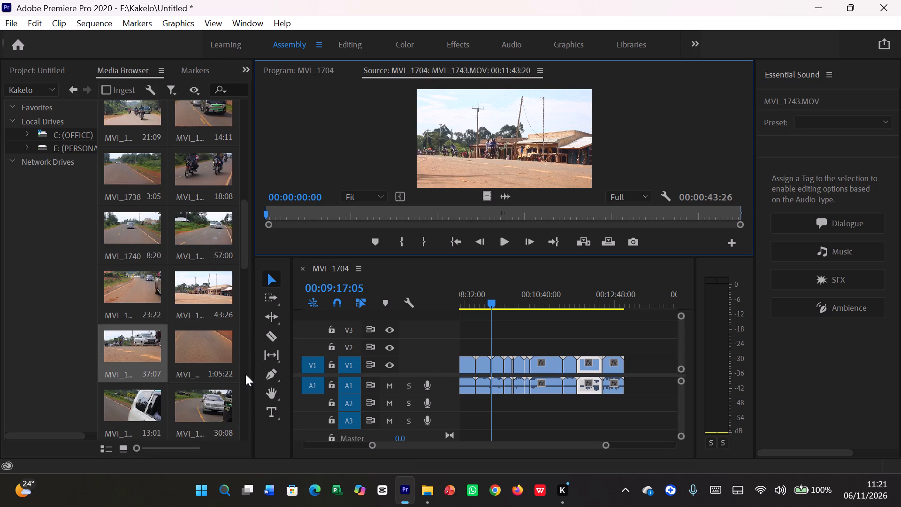
left_click(193, 349)
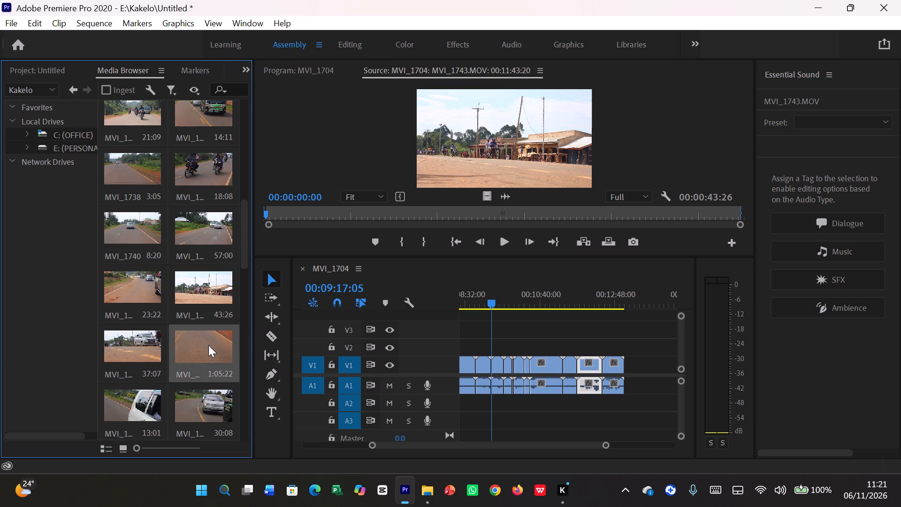
left_click_drag(208, 345, 625, 397)
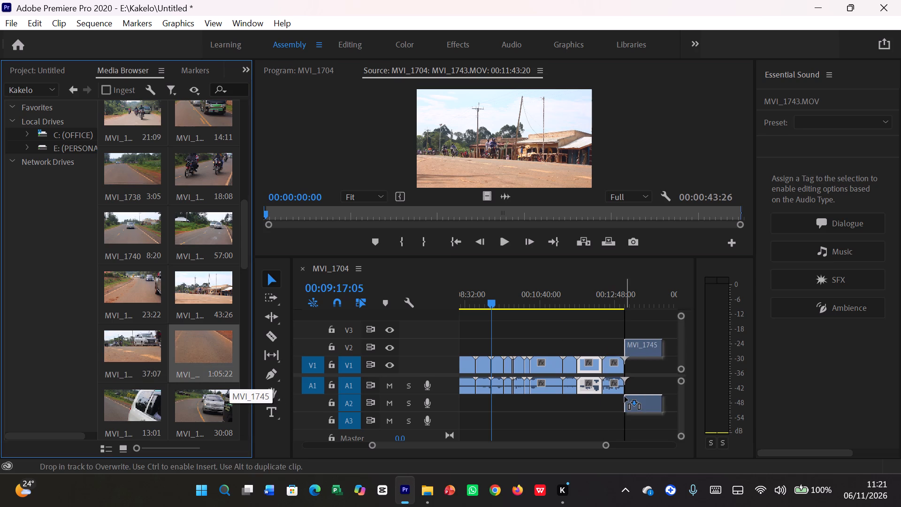
left_click_drag(625, 397, 627, 391)
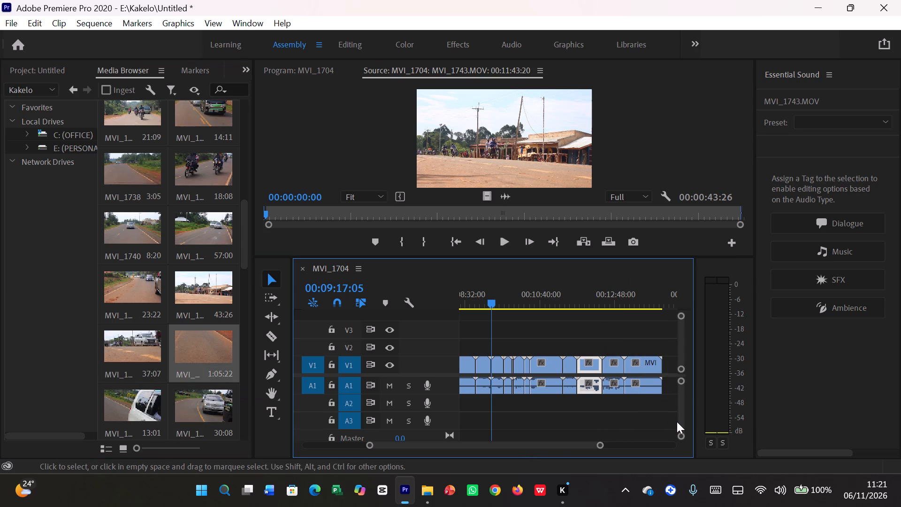
Add the 13:01 clip listed right after MVI_1745 in the Kakelo folder directly behind MVI_1745 on video track V1.
left_click_drag(517, 446, 519, 446)
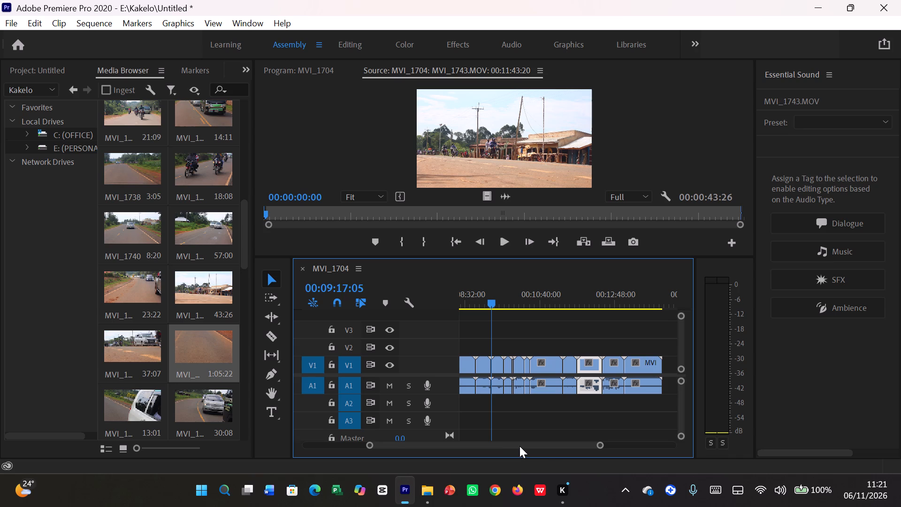
left_click_drag(519, 446, 548, 453)
scroll(212, 420, "down", 1)
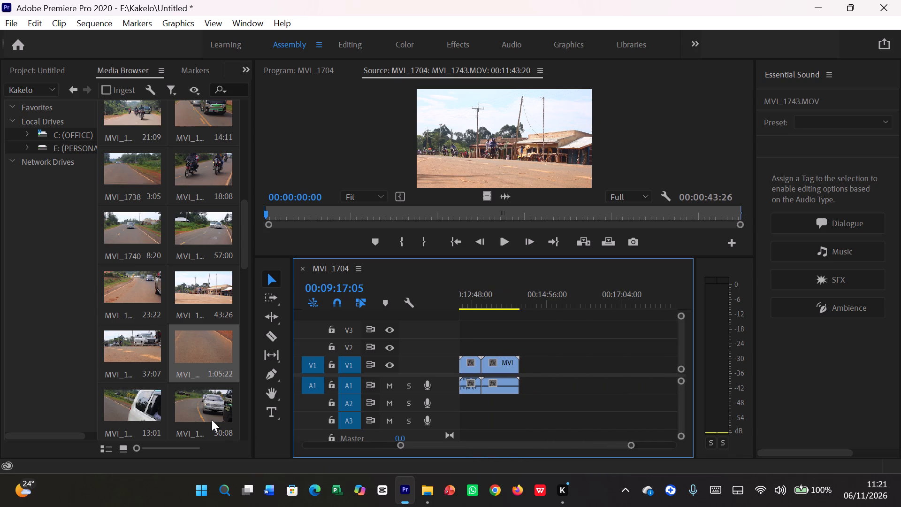
scroll(198, 400, "down", 1)
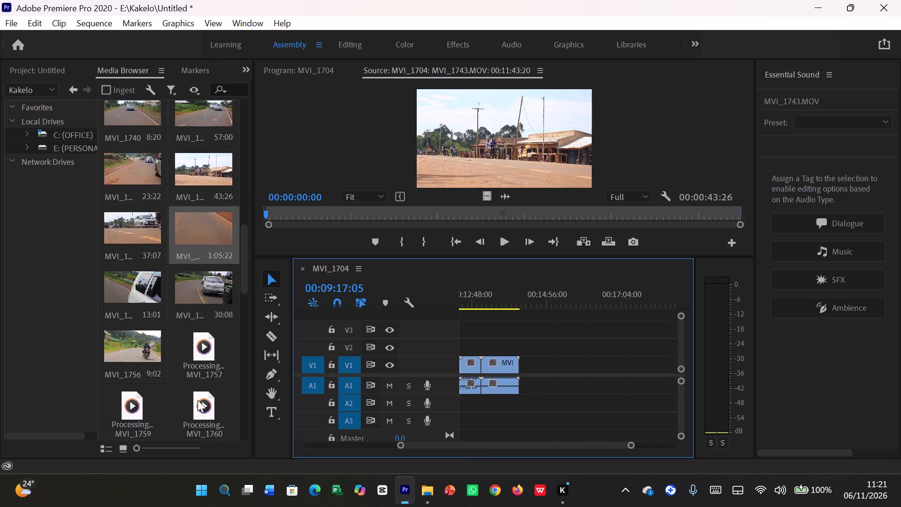
scroll(198, 400, "down", 2)
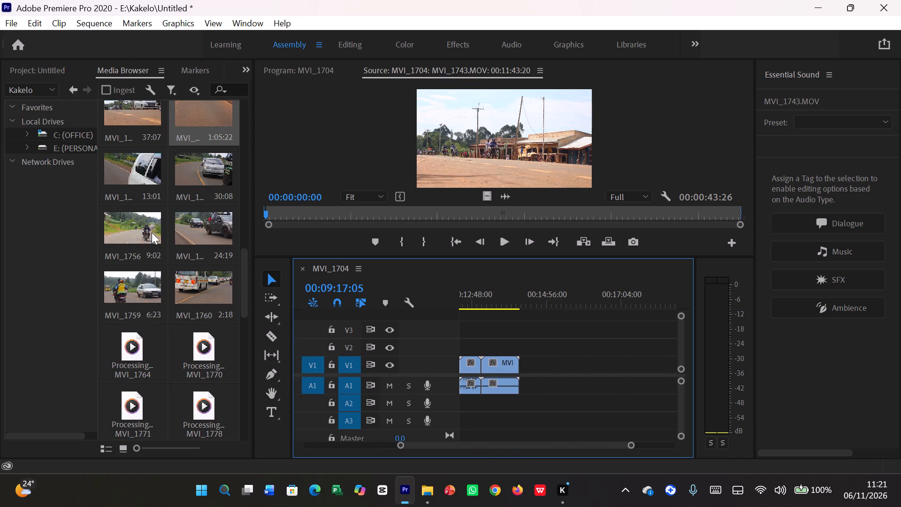
left_click(133, 192)
left_click_drag(131, 172, 130, 172)
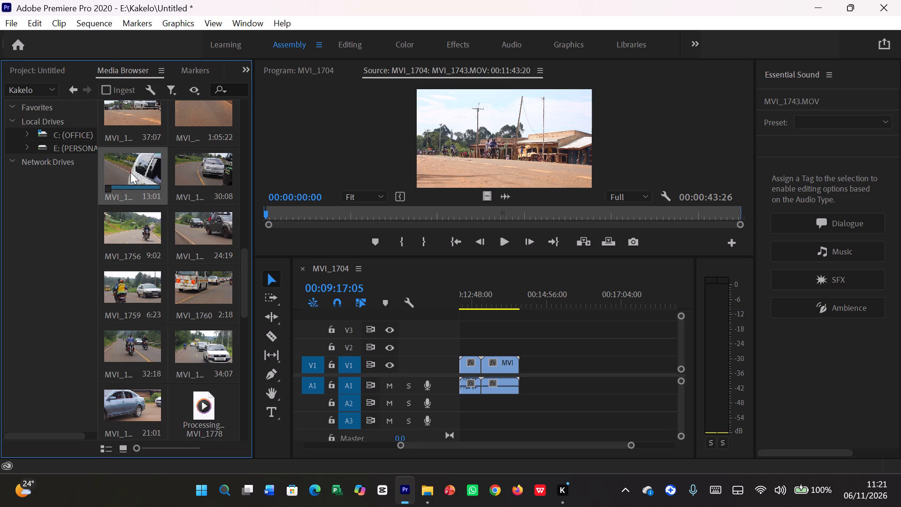
left_click_drag(130, 172, 536, 382)
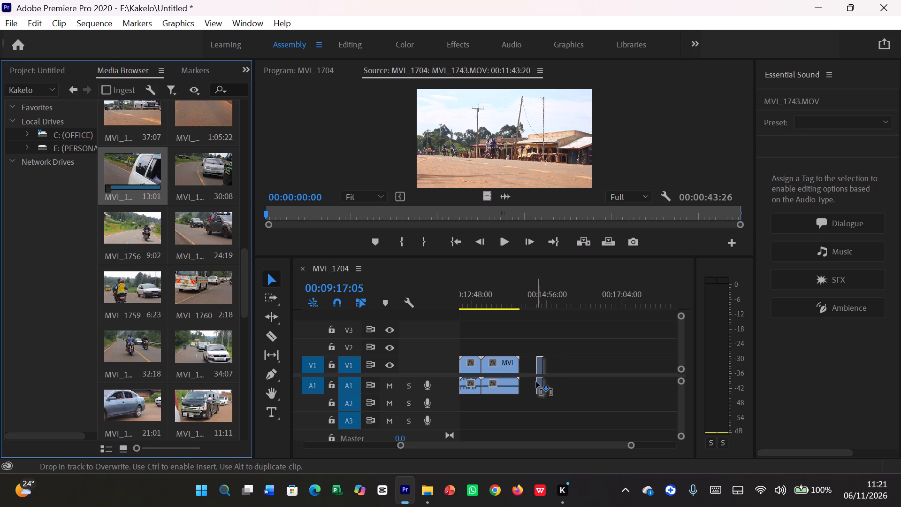
left_click_drag(536, 382, 525, 379)
Add the clip MVI_1755 directly after the 13:01 clip at the end of video track V1.
left_click(199, 185)
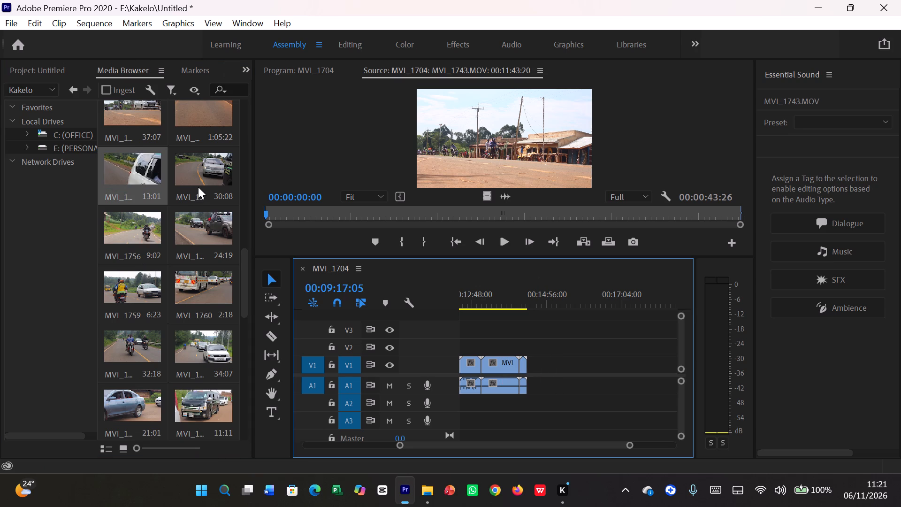
left_click(199, 177)
left_click_drag(199, 177, 328, 331)
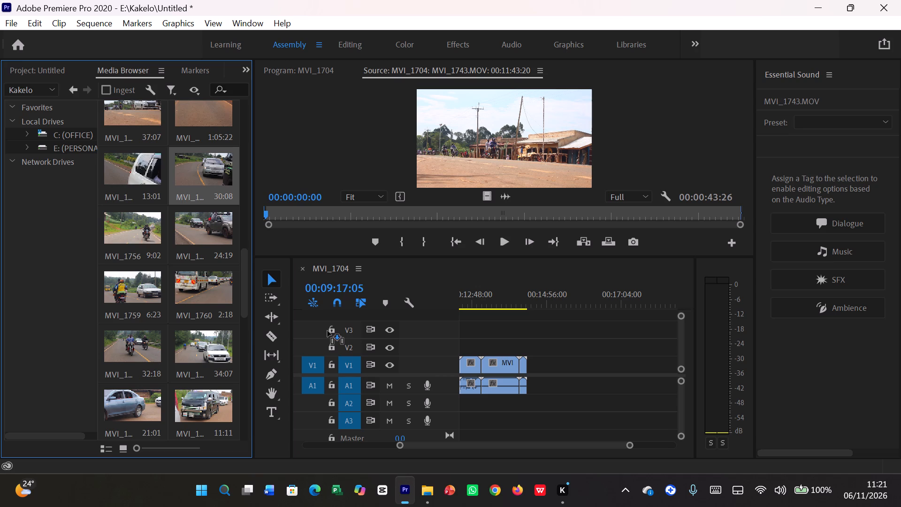
left_click_drag(328, 331, 538, 388)
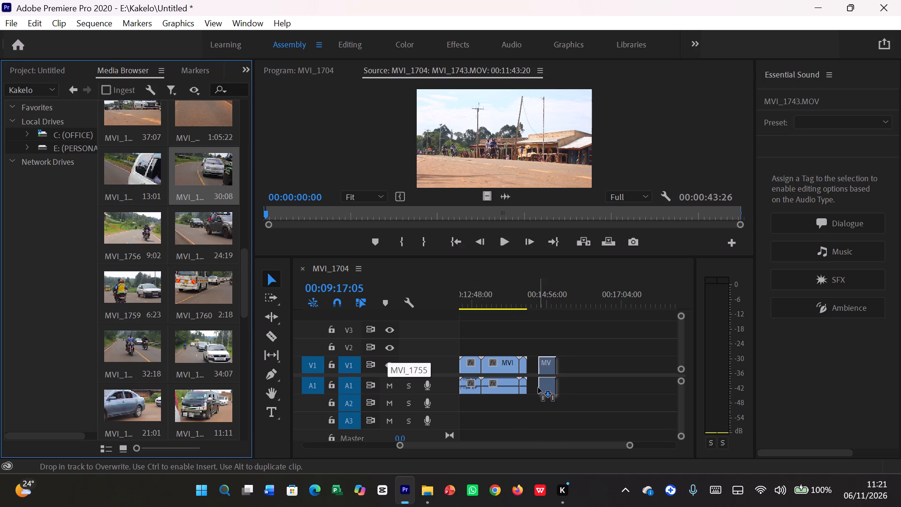
left_click_drag(538, 388, 533, 385)
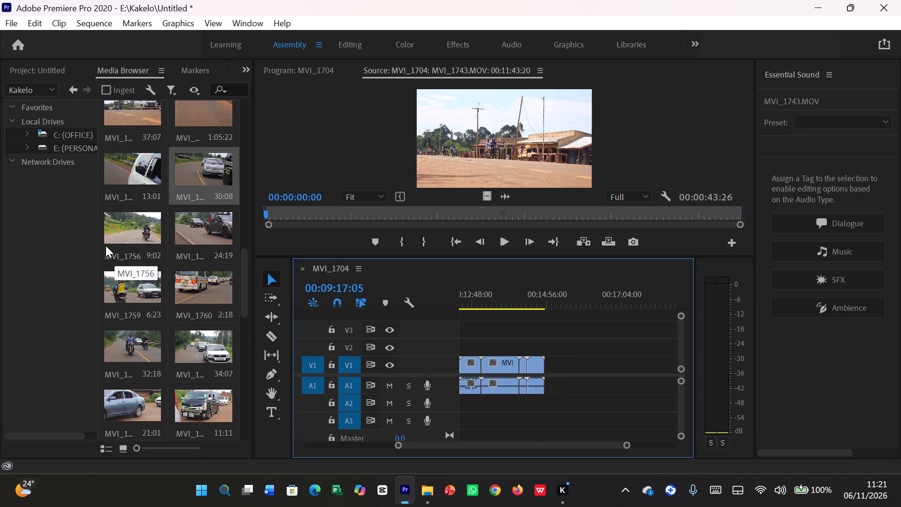
Add the clip MVI_1756 directly after MVI_1755 at the end of video track V1.
left_click(120, 233)
left_click_drag(121, 232, 549, 381)
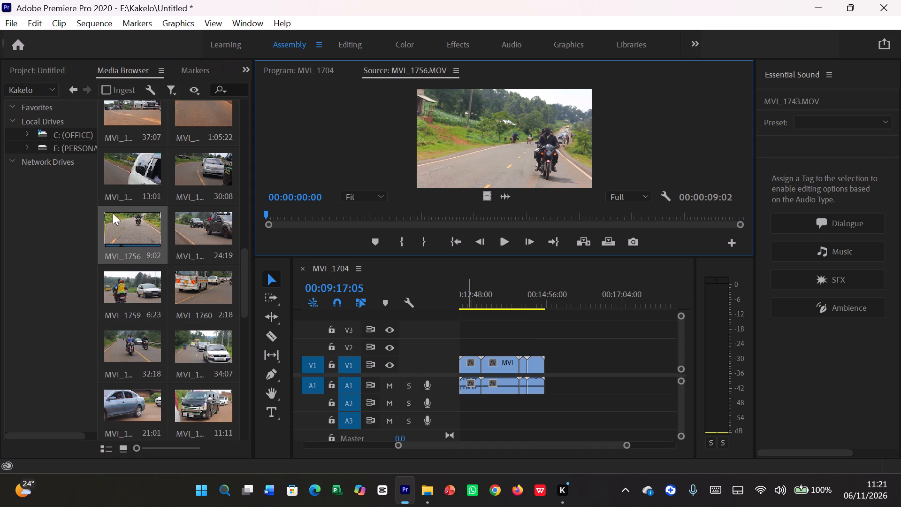
left_click_drag(122, 227, 368, 359)
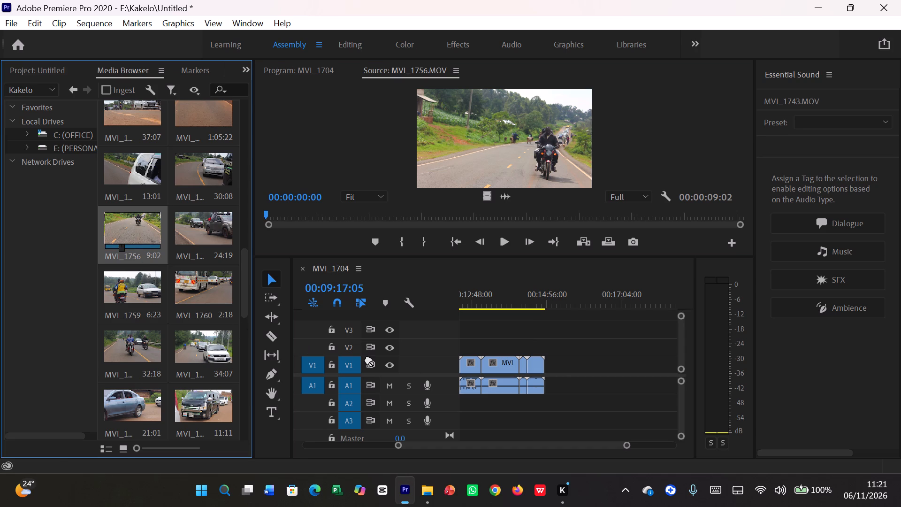
left_click_drag(368, 359, 549, 373)
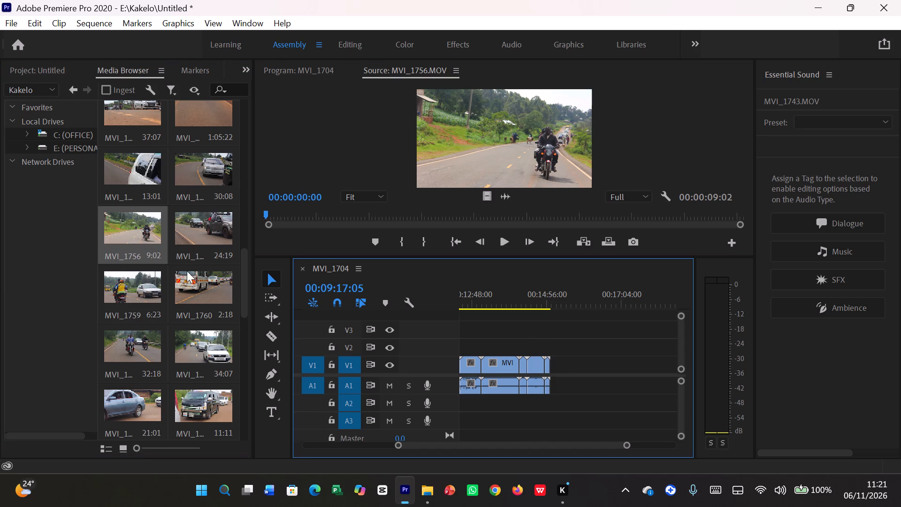
Add the 24:19 clip listed right after MVI_1756 in the Kakelo folder directly behind MVI_1756 on video track V1.
left_click(185, 238)
left_click_drag(187, 230, 191, 238)
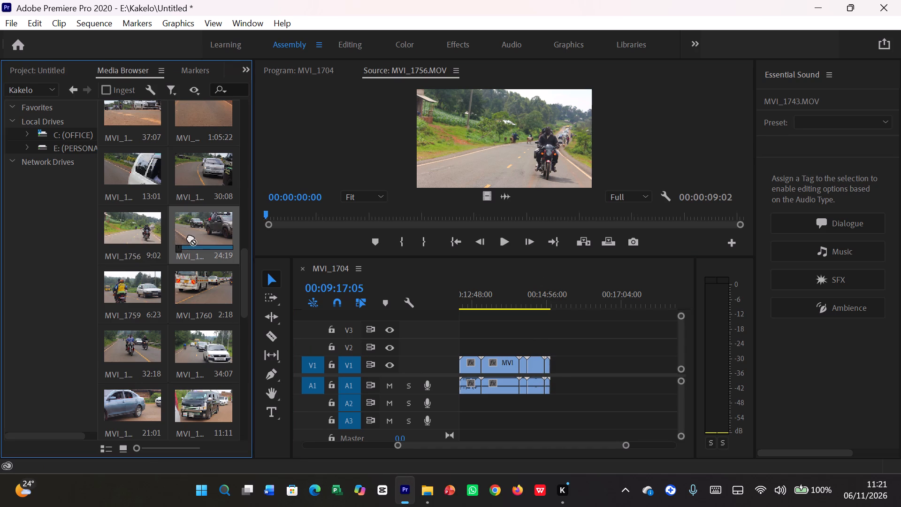
left_click_drag(191, 238, 551, 392)
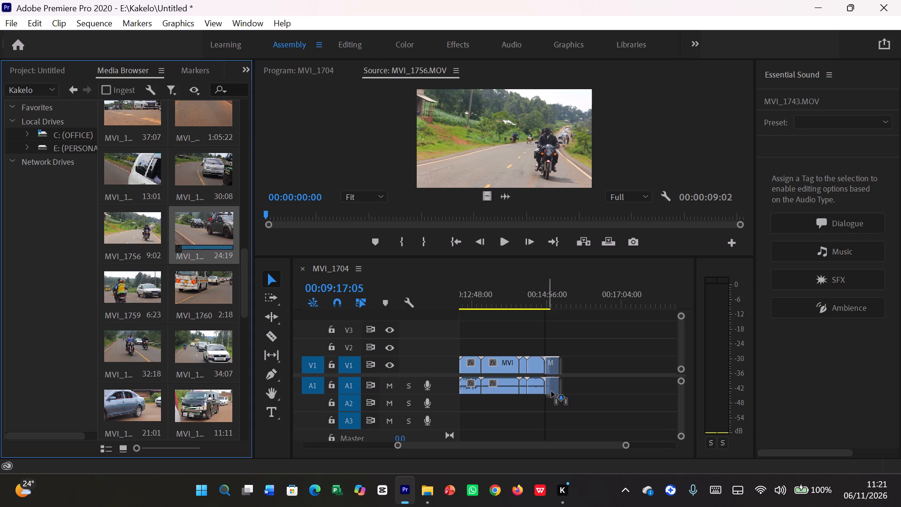
left_click_drag(551, 392, 553, 398)
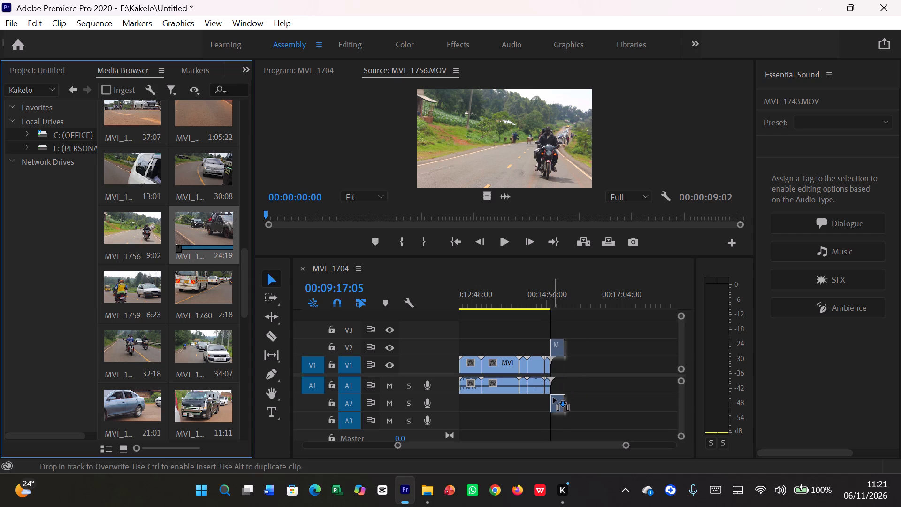
left_click_drag(553, 398, 557, 392)
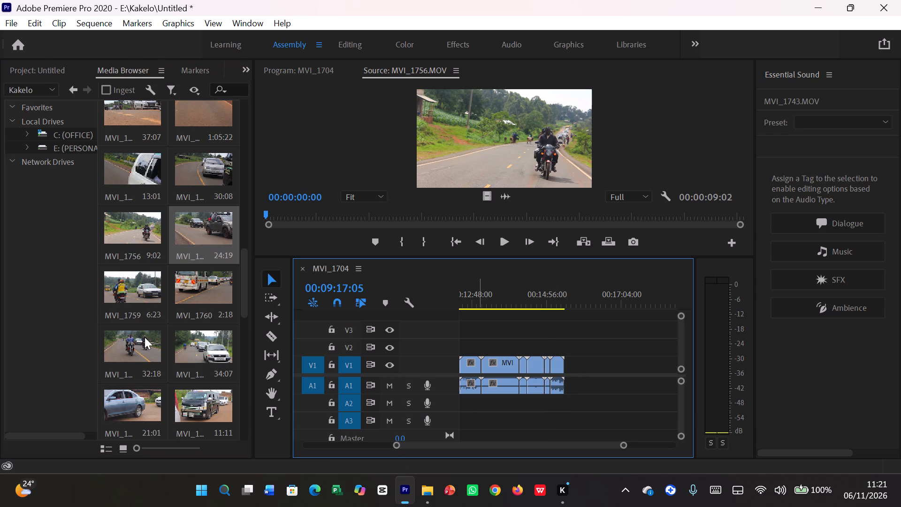
Add the clip MVI_1759 directly after the 24:19 clip at the end of video track V1.
left_click(137, 296)
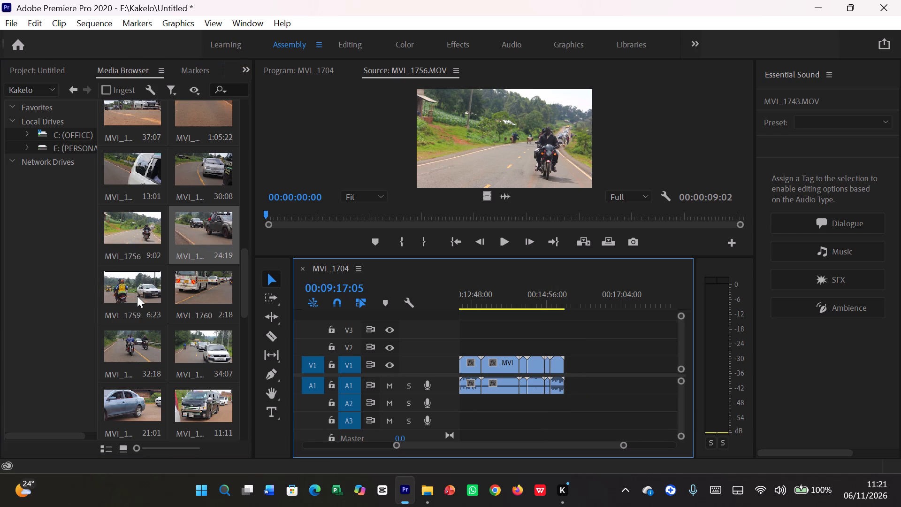
left_click_drag(137, 296, 583, 383)
left_click_drag(127, 284, 317, 366)
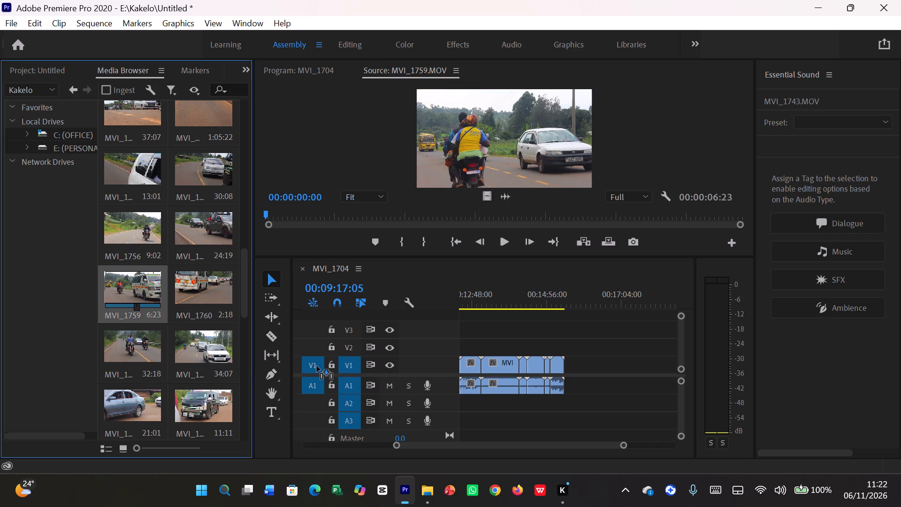
left_click_drag(317, 366, 565, 388)
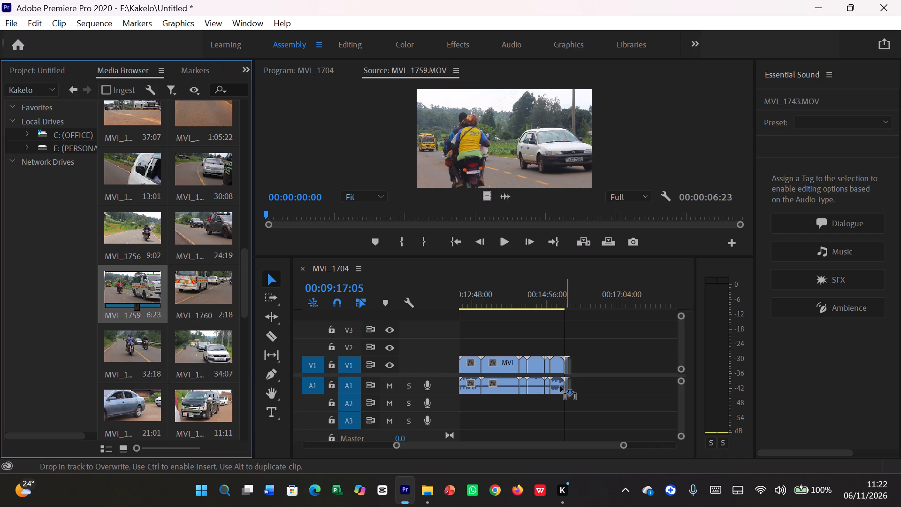
Add the clip MVI_1760 directly after MVI_1759 on video track V1.
left_click(212, 299)
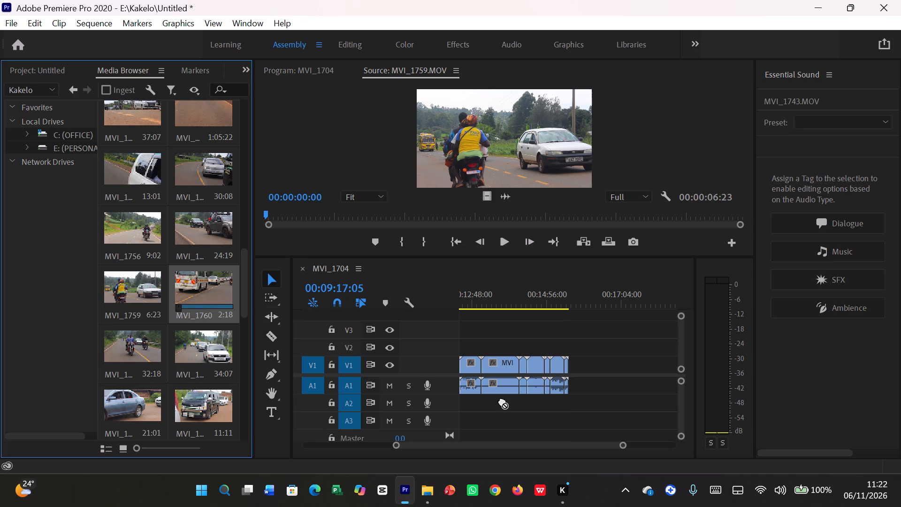
left_click_drag(211, 285, 502, 401)
left_click_drag(502, 401, 572, 388)
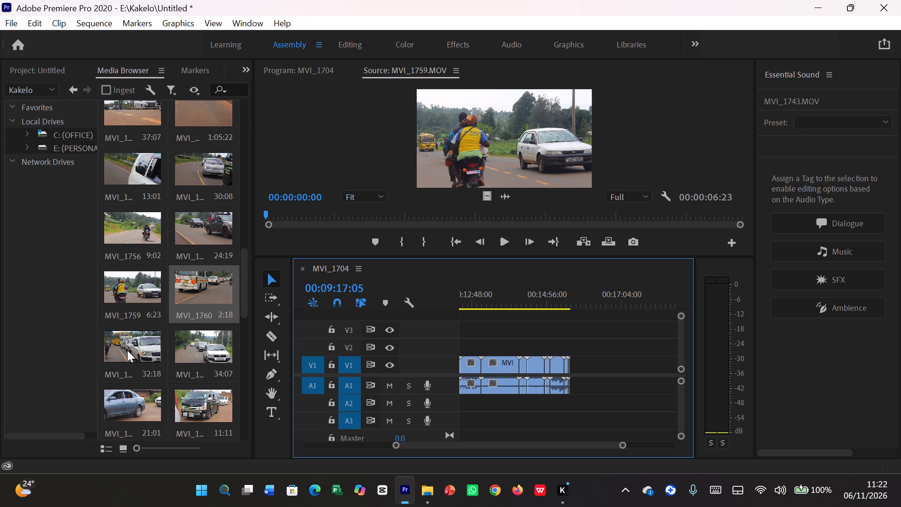
Add the 32:18 clip MVI_1764 directly after MVI_1760 at the end of video track V1.
left_click(145, 351)
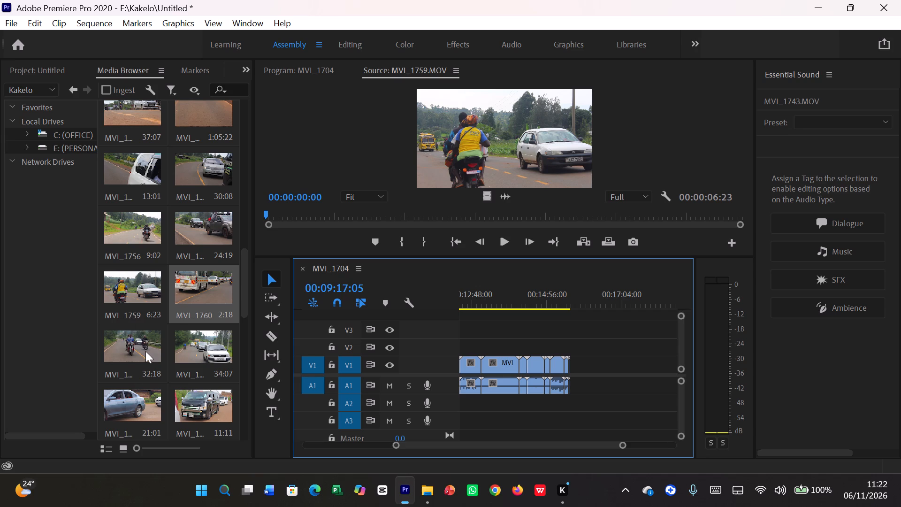
left_click(131, 343)
left_click_drag(131, 344, 187, 397)
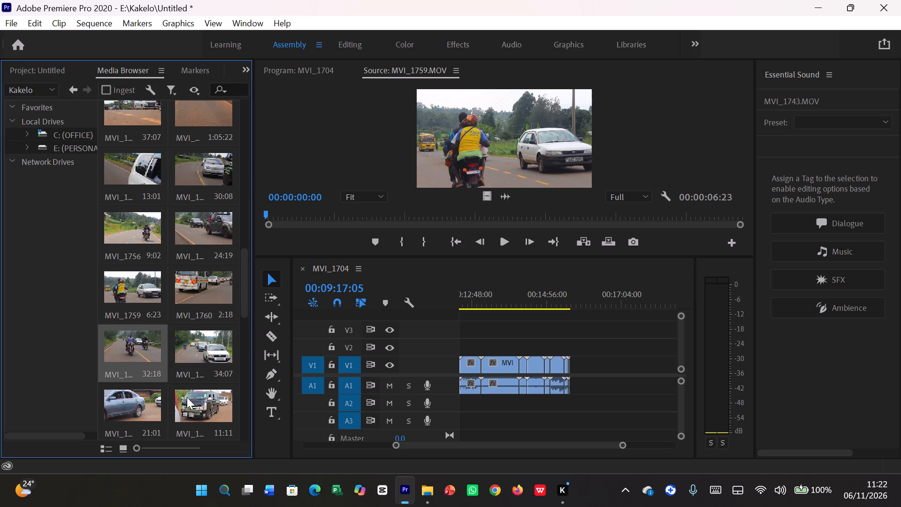
left_click_drag(187, 397, 586, 394)
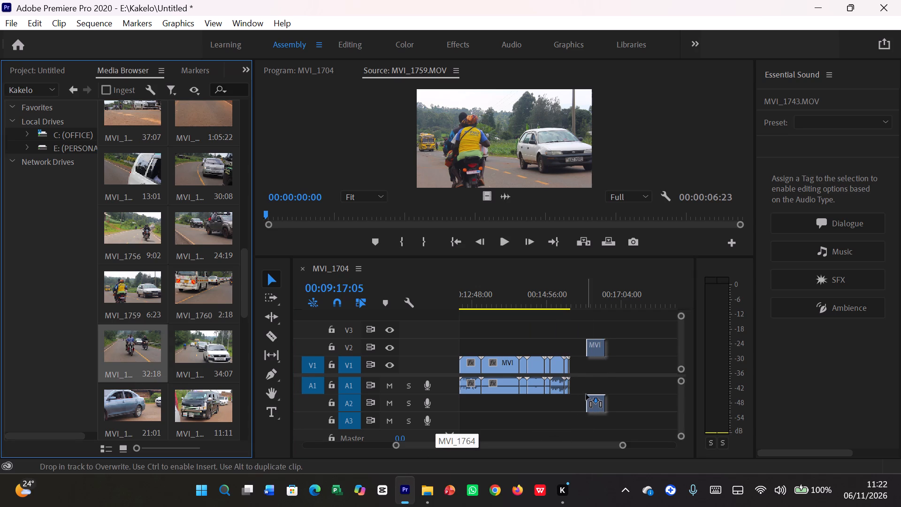
left_click_drag(586, 394, 576, 386)
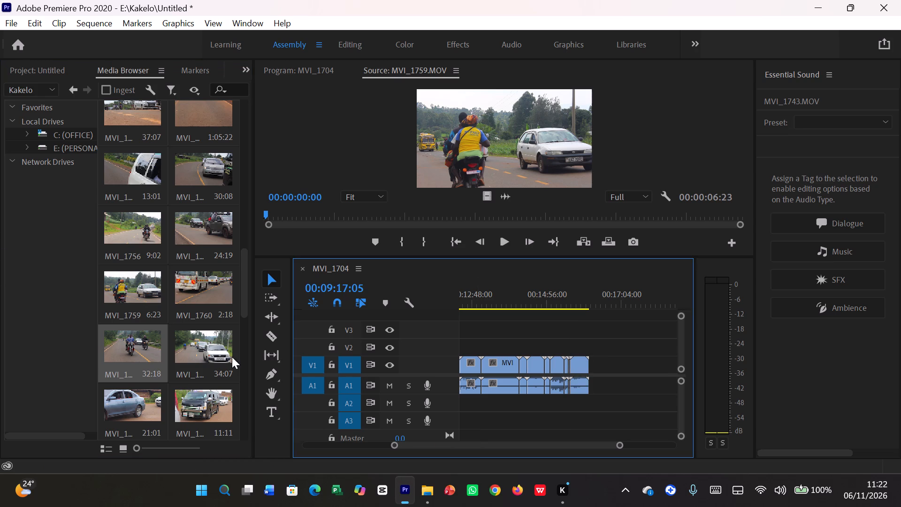
Add the 34:07 clip listed right after MVI_1764 in the Kakelo folder directly behind MVI_1764 on video track V1.
left_click(213, 348)
left_click_drag(211, 347, 252, 397)
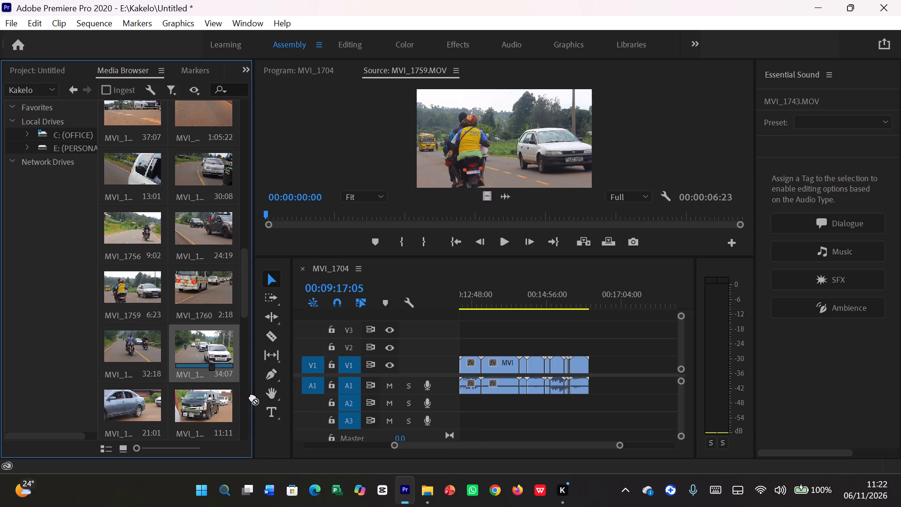
left_click_drag(252, 397, 602, 378)
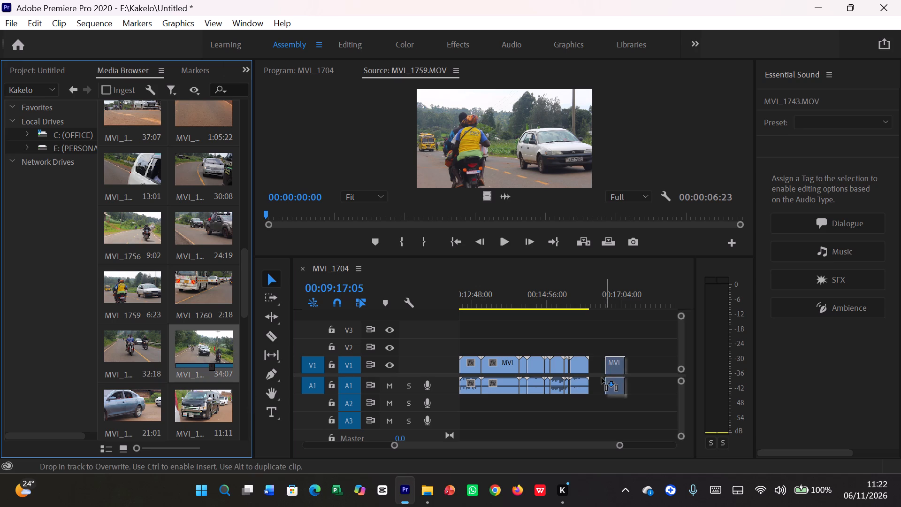
left_click_drag(602, 378, 593, 377)
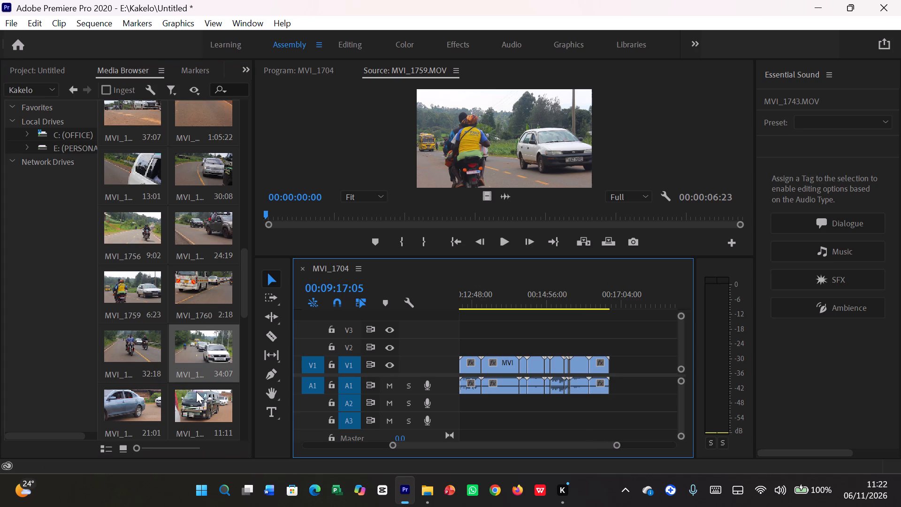
Add the 21:01 clip MVI_1771 directly after the 34:07 clip at the end of video track V1.
scroll(196, 392, "down", 2)
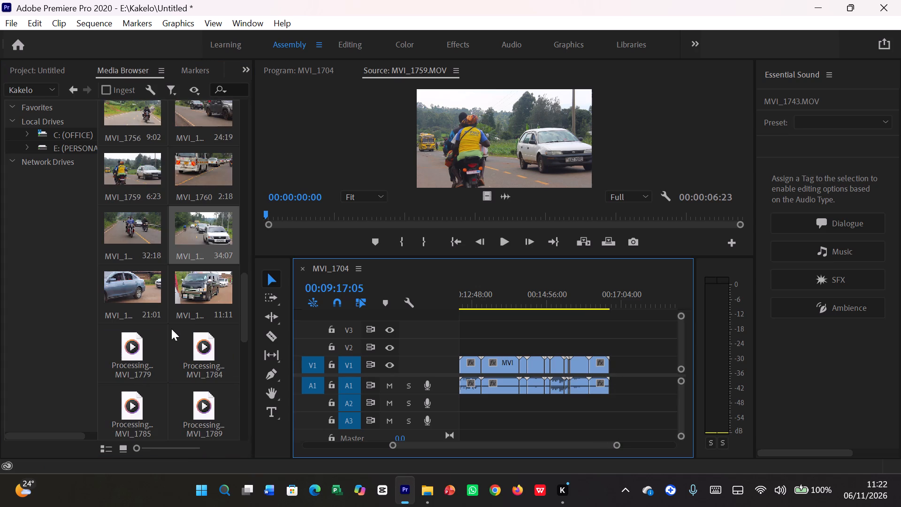
left_click(128, 292)
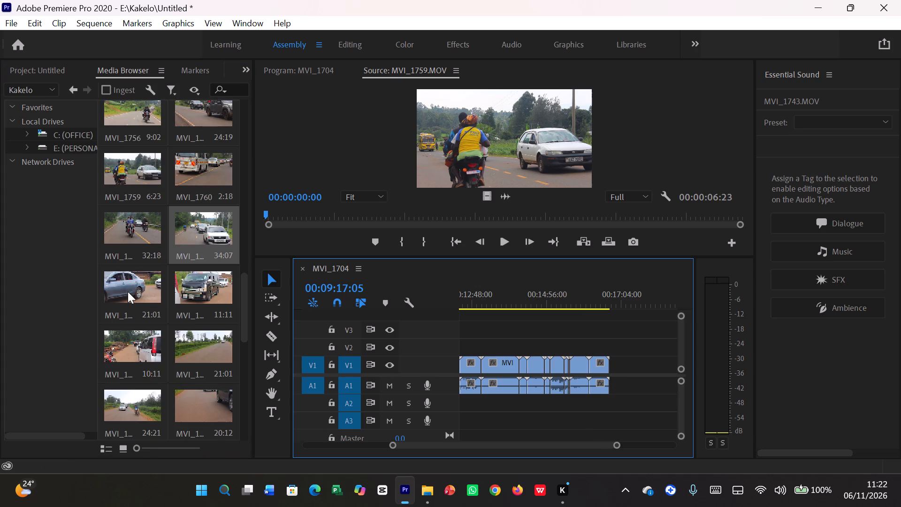
left_click_drag(128, 292, 606, 393)
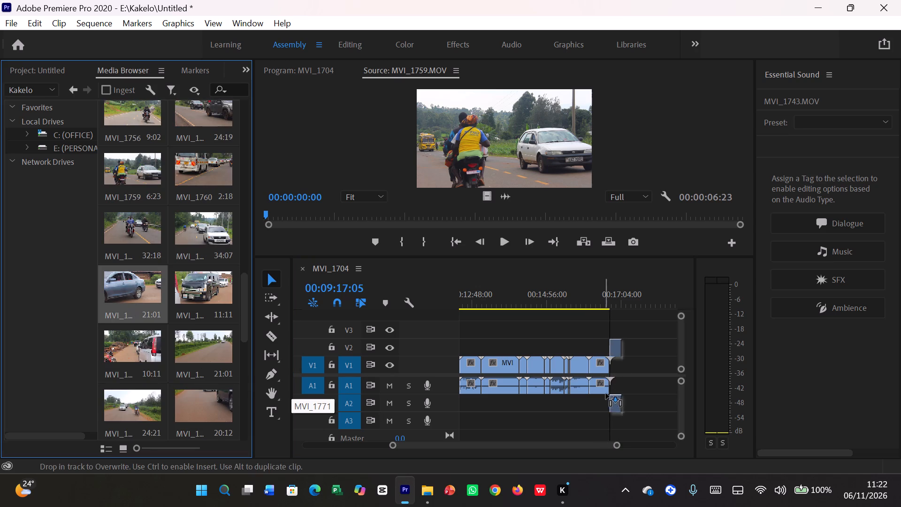
left_click_drag(606, 393, 624, 386)
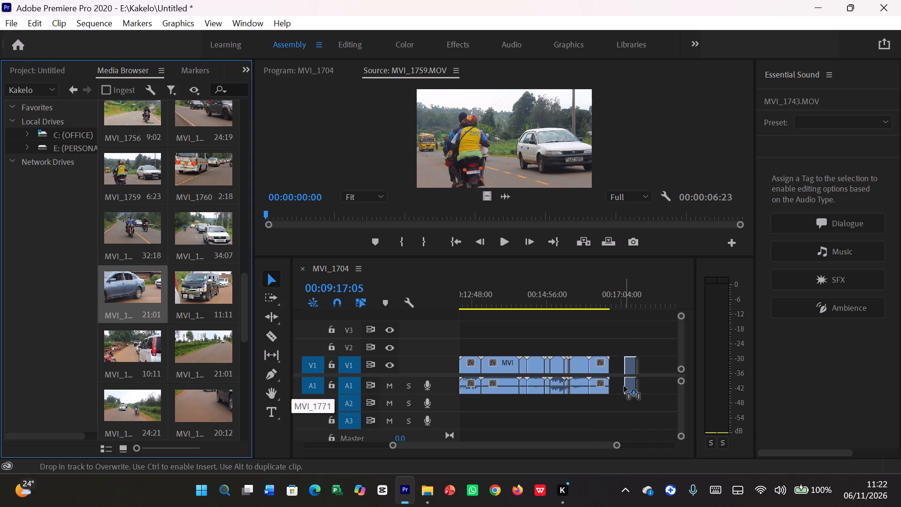
left_click_drag(624, 386, 617, 386)
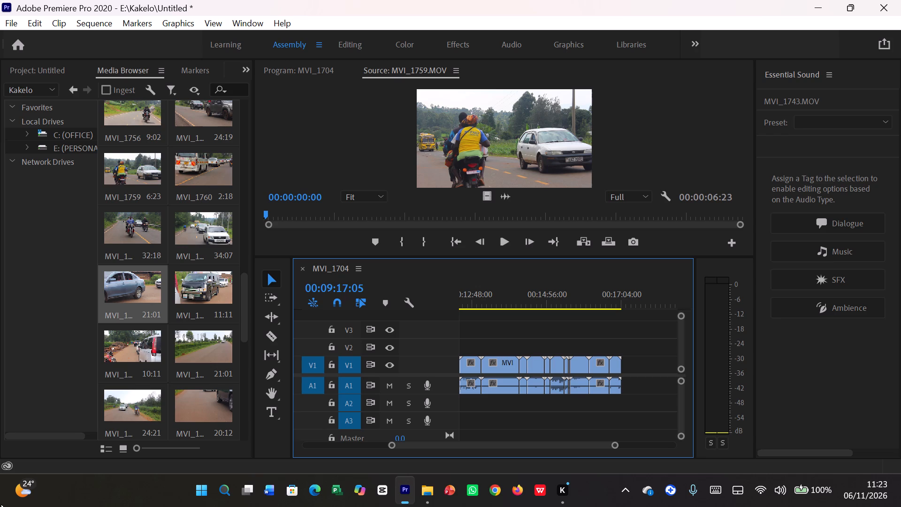
Add the 11:11 clip MVI_1778 directly after MVI_1771 at the end of video track V1.
left_click(206, 286)
left_click_drag(205, 287, 582, 396)
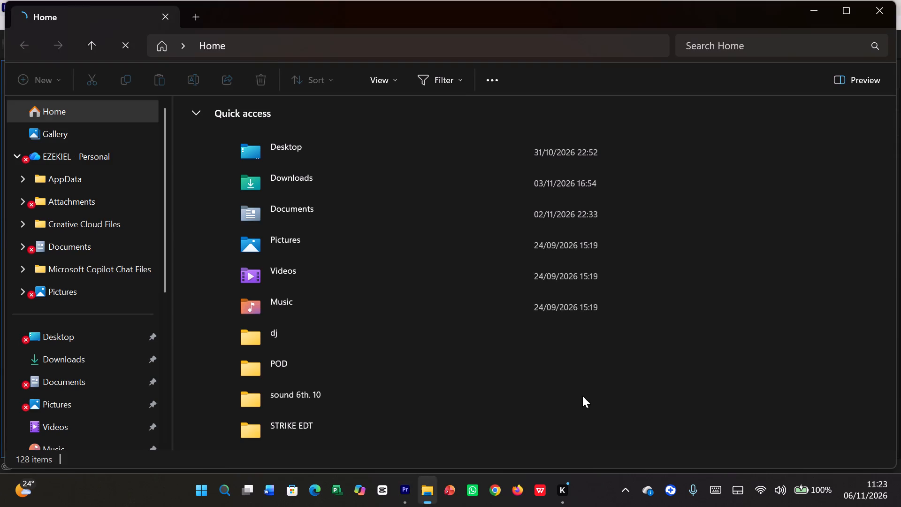
left_click_drag(582, 396, 638, 400)
left_click(409, 491)
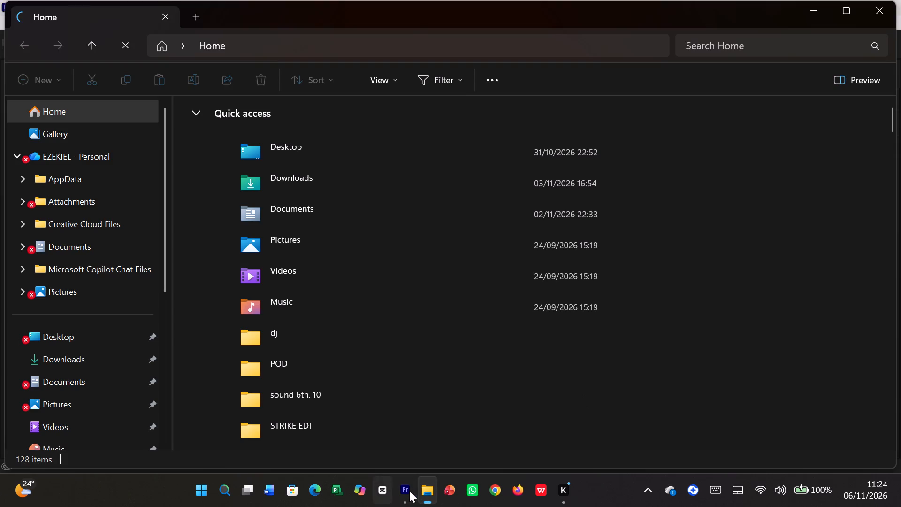
left_click(423, 497)
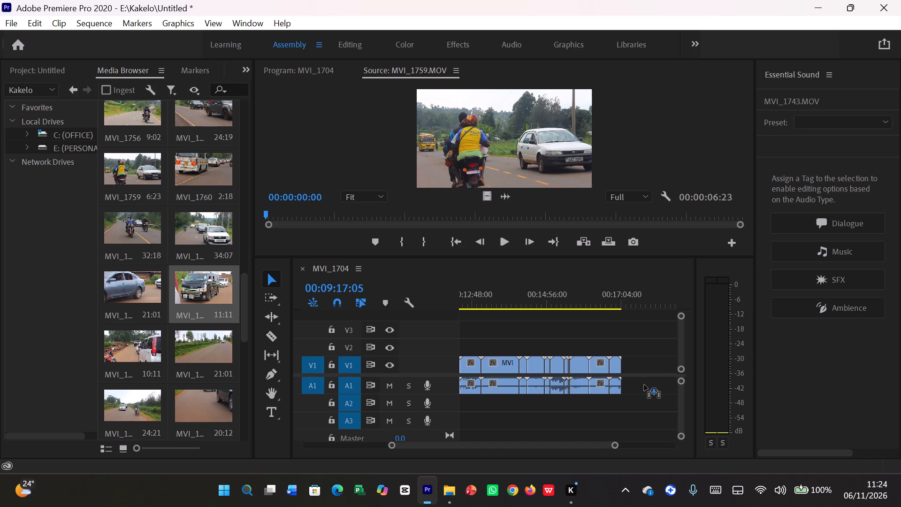
left_click_drag(207, 293, 644, 385)
left_click_drag(644, 385, 627, 362)
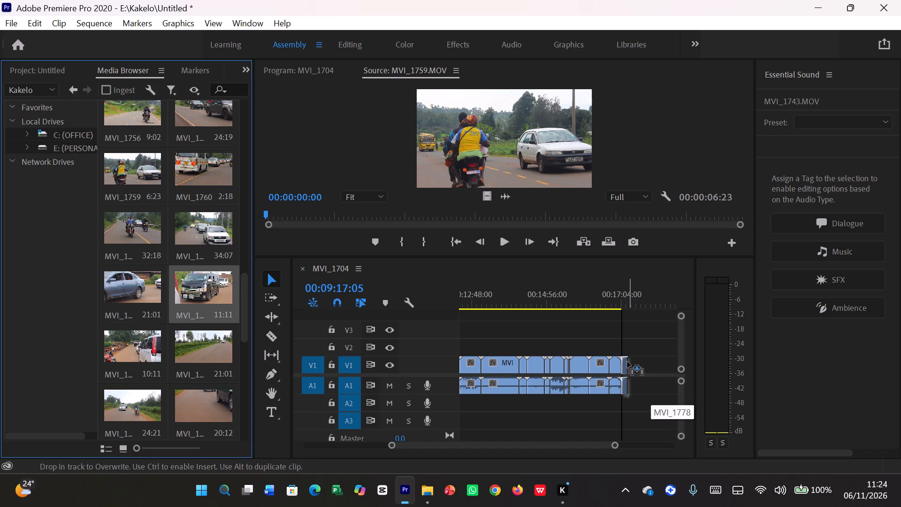
Add the 10:11 clip MVI_1779 directly after MVI_1778 at the end of video track V1.
left_click(129, 355)
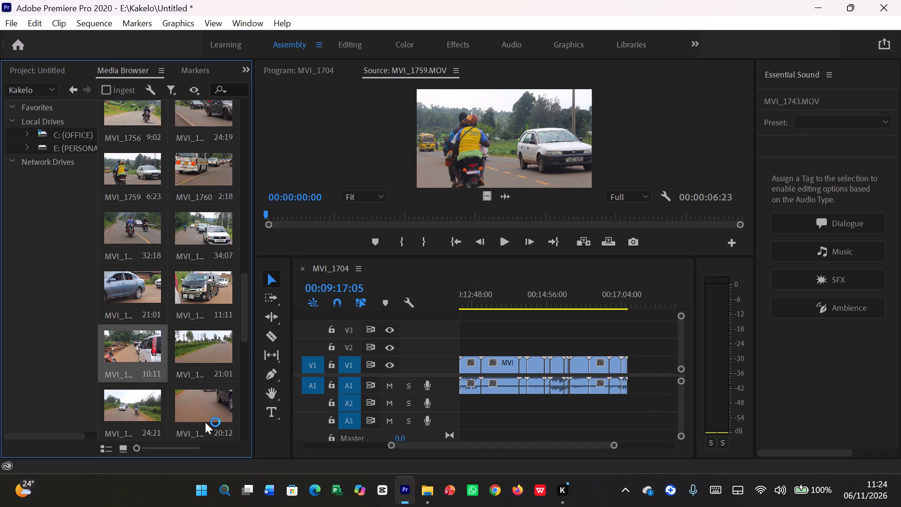
left_click_drag(128, 355, 634, 391)
Add the 21:01 clip MVI_1784 directly after MVI_1779 at the end of video track V1.
left_click(176, 361)
left_click(180, 355)
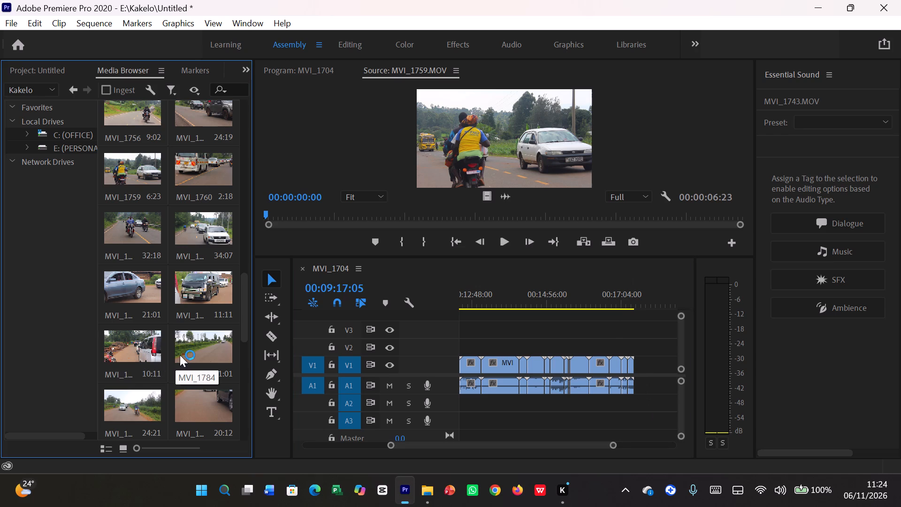
left_click_drag(180, 354, 180, 355)
left_click_drag(180, 355, 658, 384)
left_click_drag(194, 363, 161, 294)
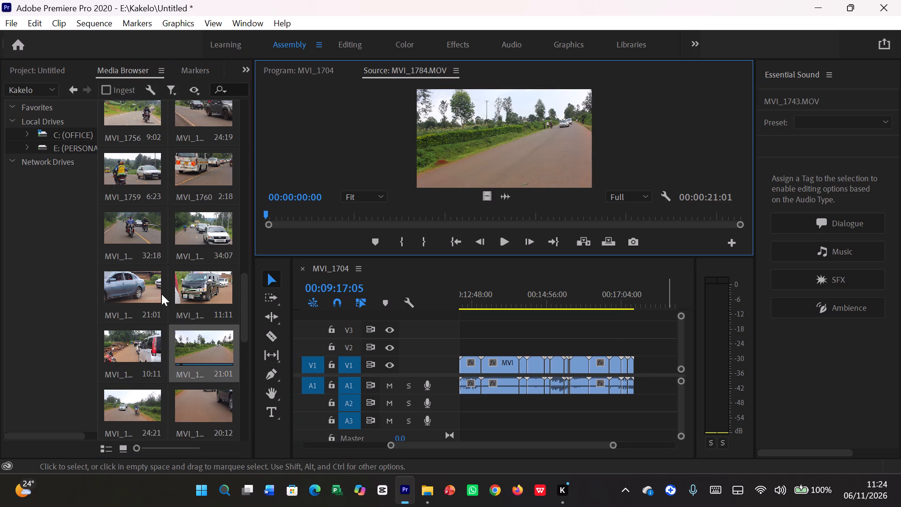
left_click_drag(161, 294, 660, 367)
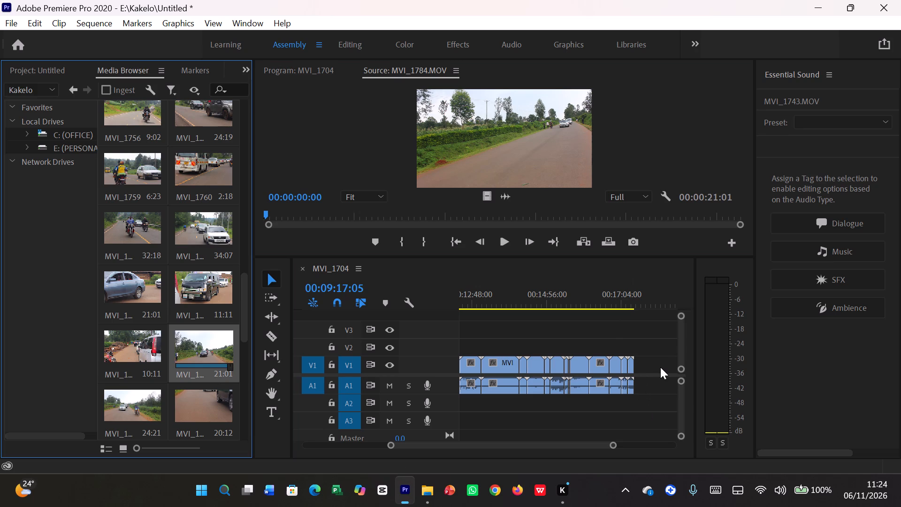
left_click_drag(660, 367, 648, 379)
left_click_drag(206, 353, 489, 419)
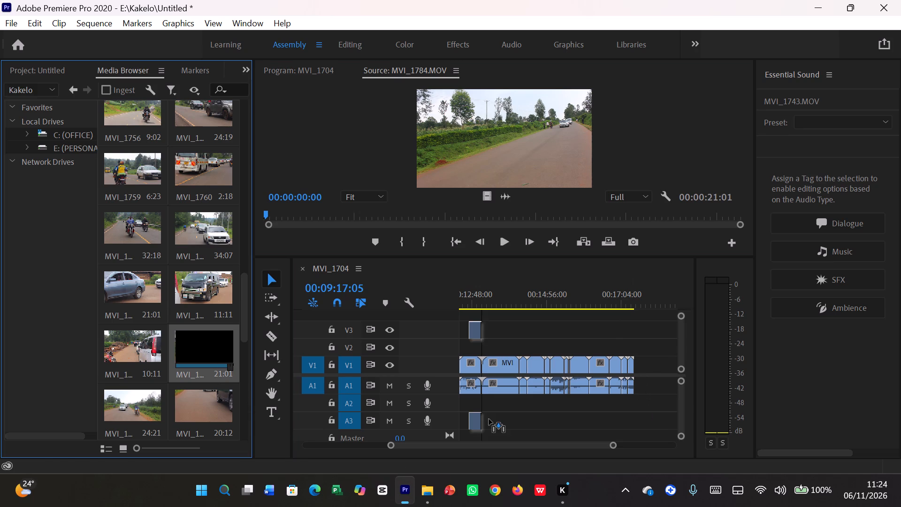
left_click_drag(489, 419, 635, 384)
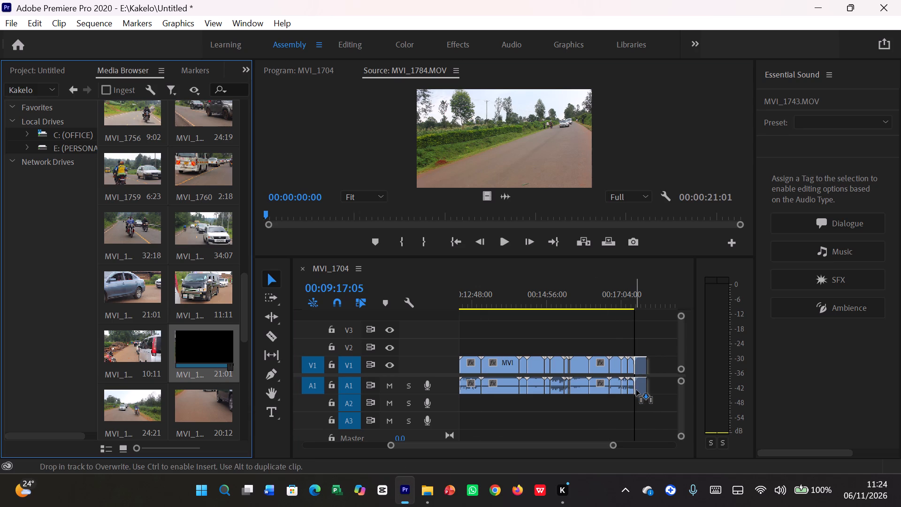
Add the 24:21 clip listed right after MVI_1784 in the Kakelo folder directly behind MVI_1784 on video track V1.
left_click_drag(492, 443, 513, 449)
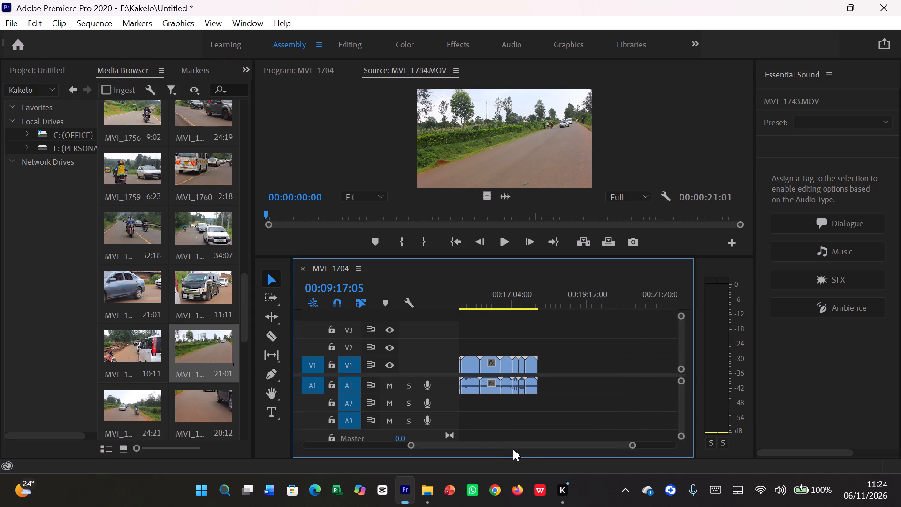
left_click_drag(513, 449, 483, 439)
scroll(134, 348, "down", 2)
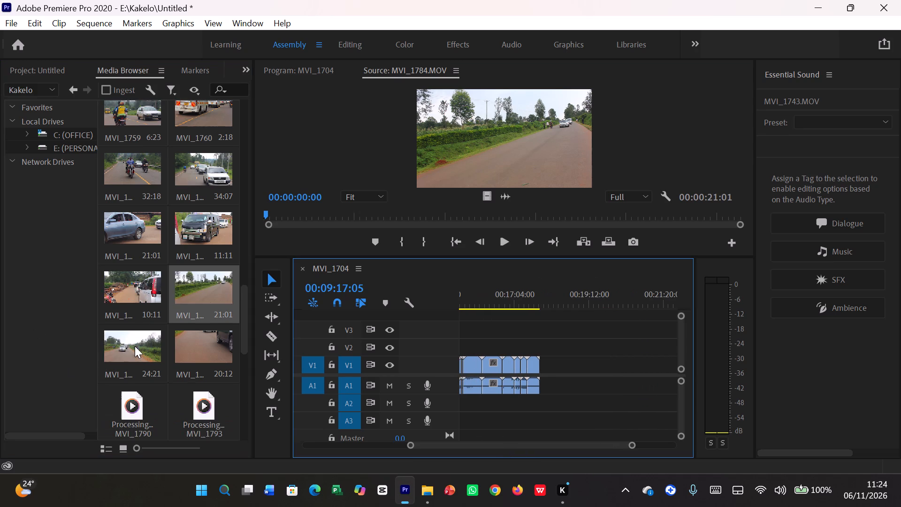
left_click(110, 288)
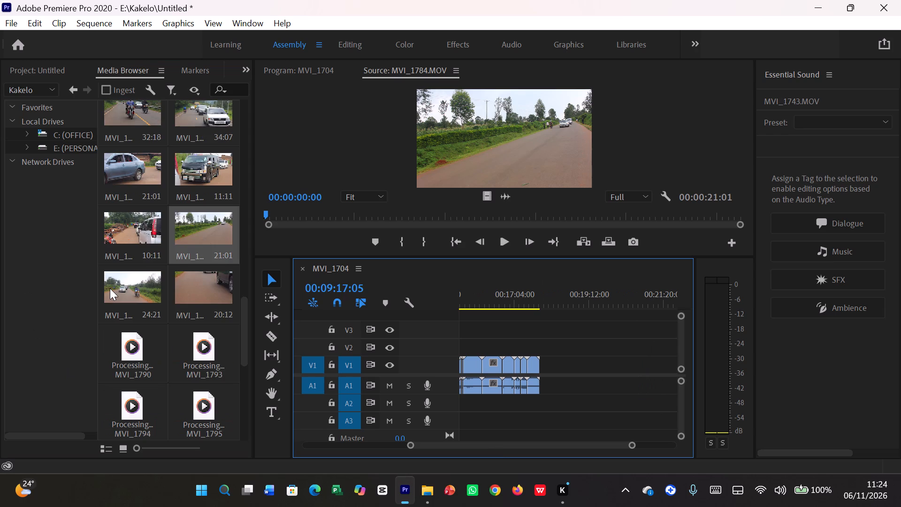
left_click_drag(121, 295, 160, 315)
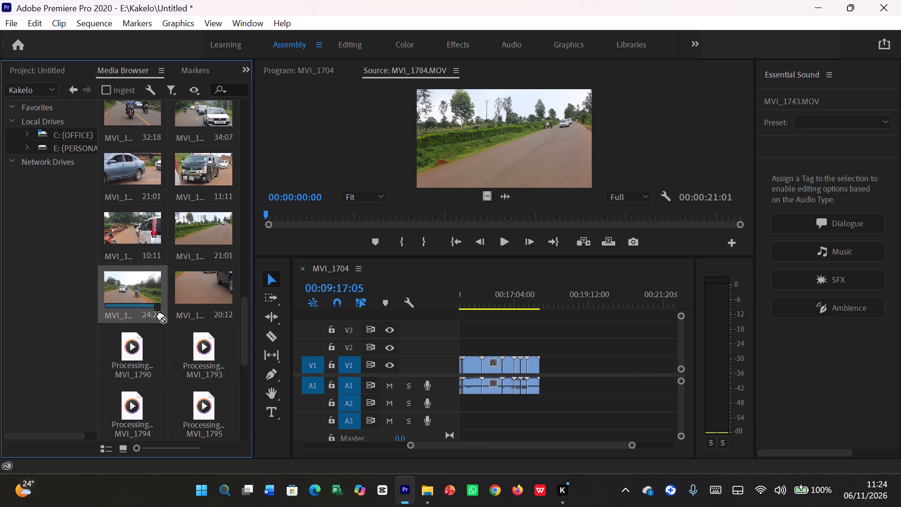
left_click_drag(160, 315, 543, 384)
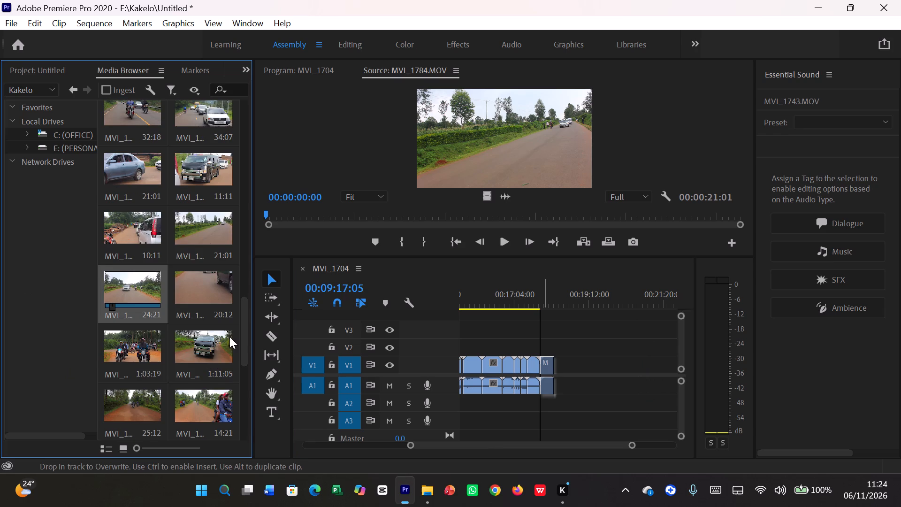
Add the 20:12 clip MVI_1789 directly after the 24:21 clip at the end of video track V1.
left_click(194, 288)
left_click_drag(194, 288, 556, 389)
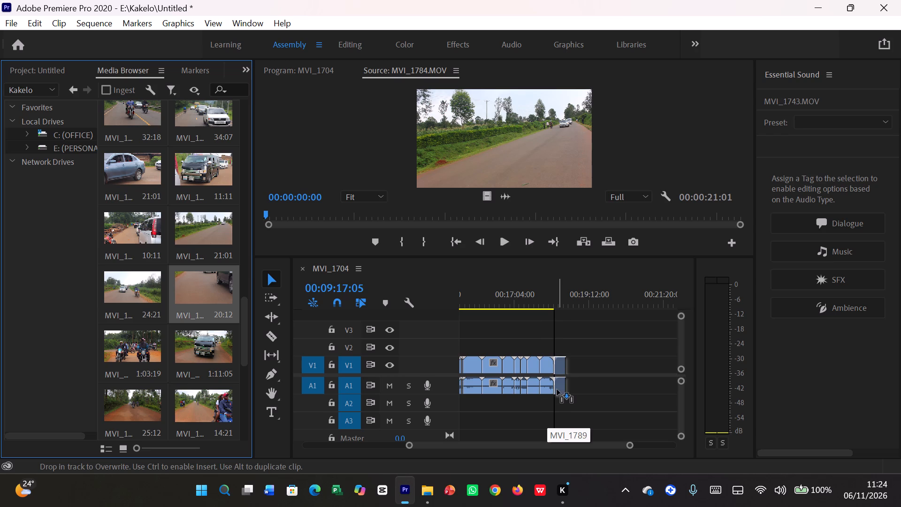
Add the 1:03:19 clip MVI_1790 directly after MVI_1789 at the end of video track V1.
left_click(128, 353)
left_click_drag(128, 353, 578, 384)
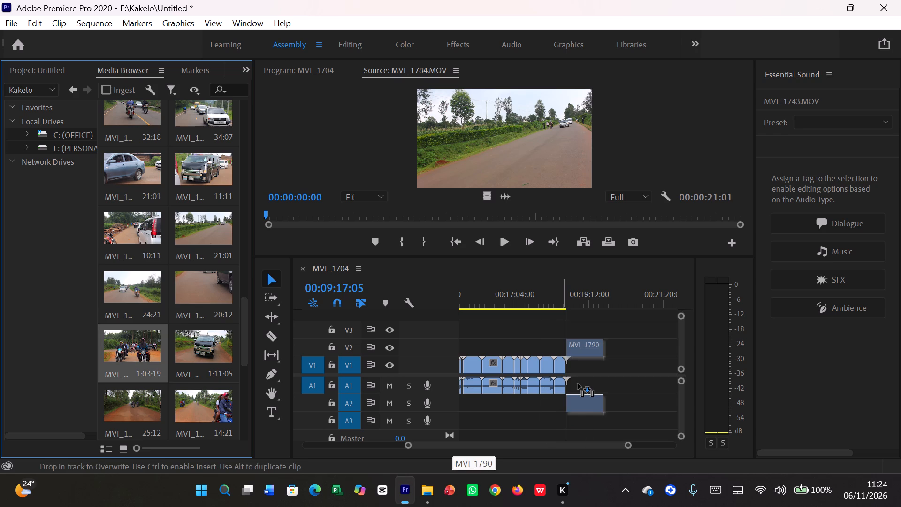
left_click_drag(578, 384, 570, 383)
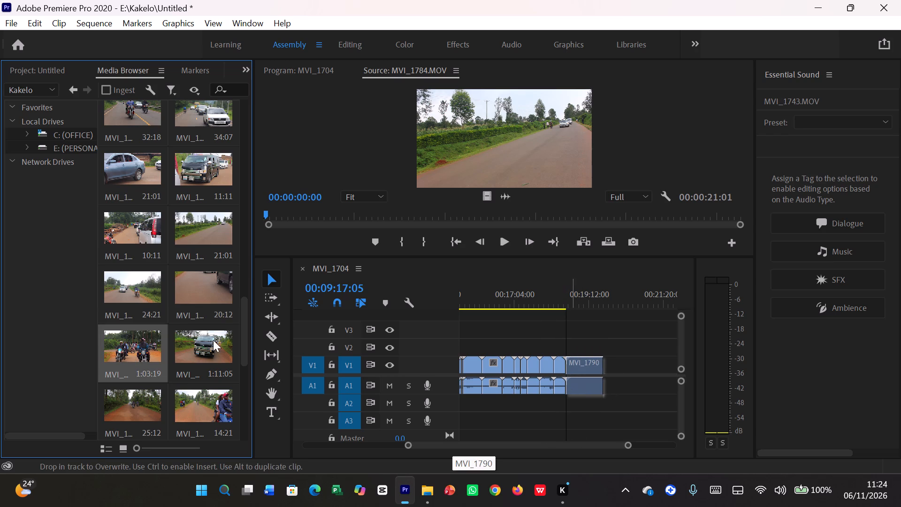
Add the 1:11:05 clip MVI_1793 directly after MVI_1790 at the end of video track V1.
left_click_drag(193, 361, 208, 353)
left_click_drag(200, 345, 611, 380)
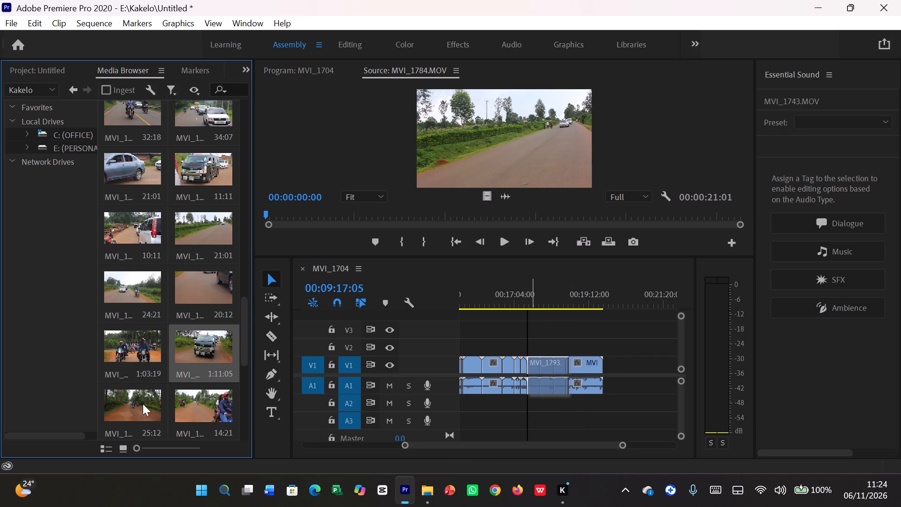
Add the 25:12 clip MVI_1794 directly after MVI_1793 at the end of video track V1.
left_click(143, 404)
left_click_drag(133, 404, 645, 407)
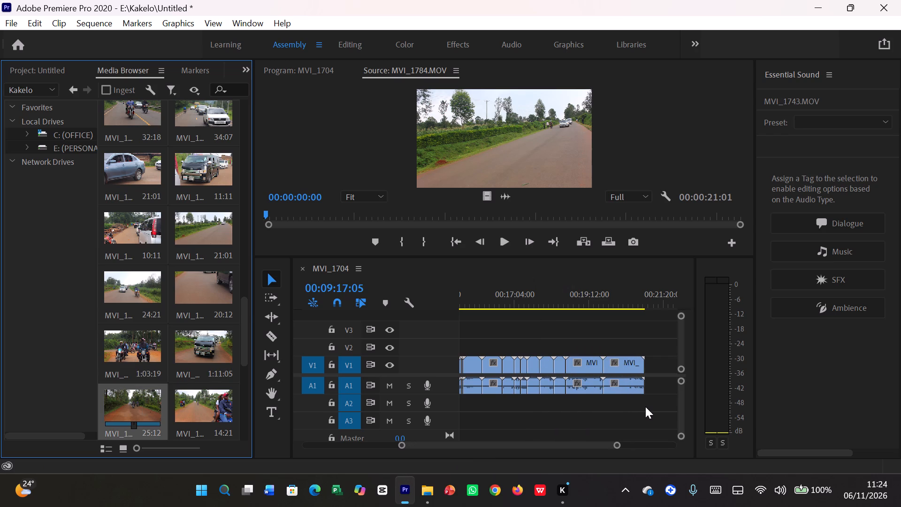
left_click_drag(645, 407, 649, 400)
left_click_drag(447, 443, 527, 463)
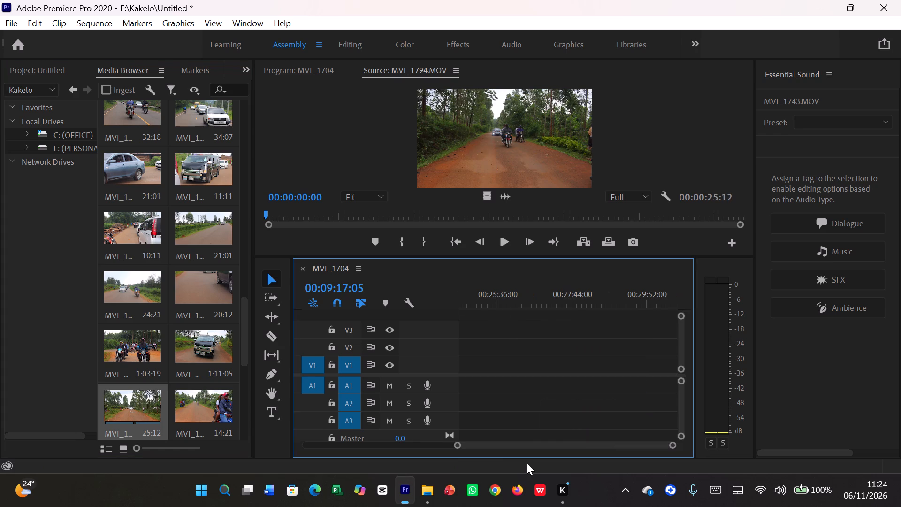
left_click_drag(527, 463, 474, 460)
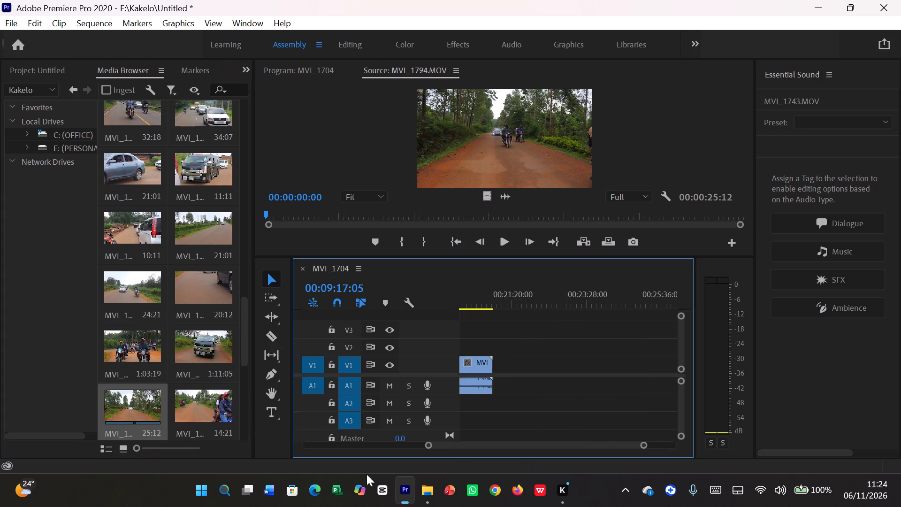
left_click_drag(127, 411, 142, 454)
left_click_drag(142, 454, 500, 389)
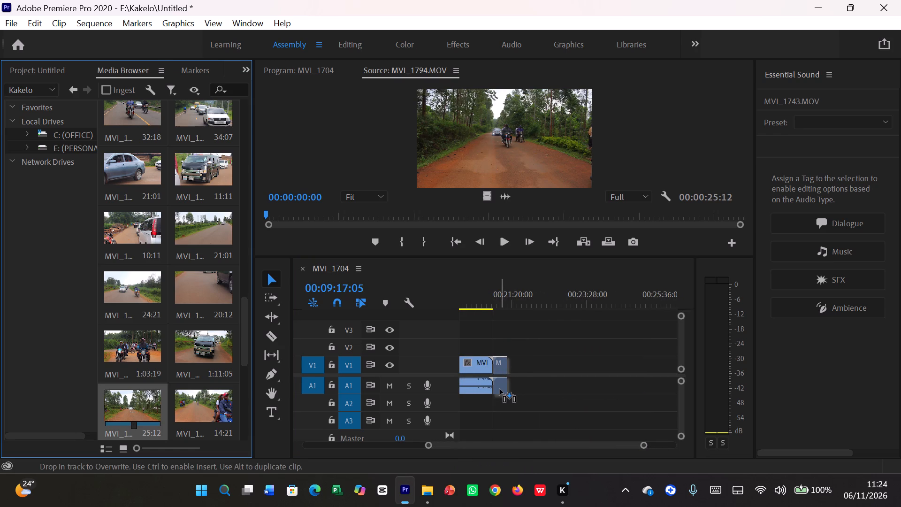
Add the 14:21 clip MVI_1795 directly after MVI_1794 at the end of video track V1.
left_click(196, 409)
left_click_drag(196, 409, 196, 410)
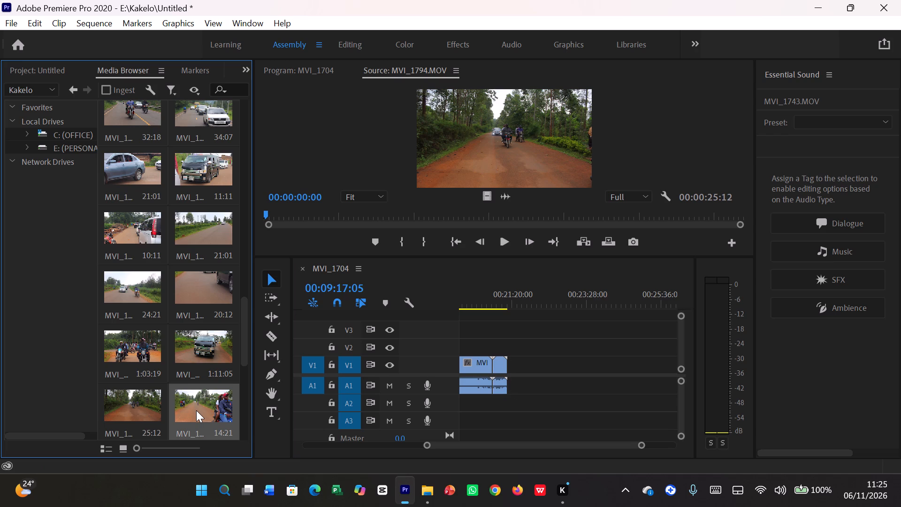
left_click_drag(196, 410, 512, 377)
Add the 1:52:11 clip MVI_1796 directly after MVI_1795 at the end of video track V1.
scroll(206, 356, "down", 2)
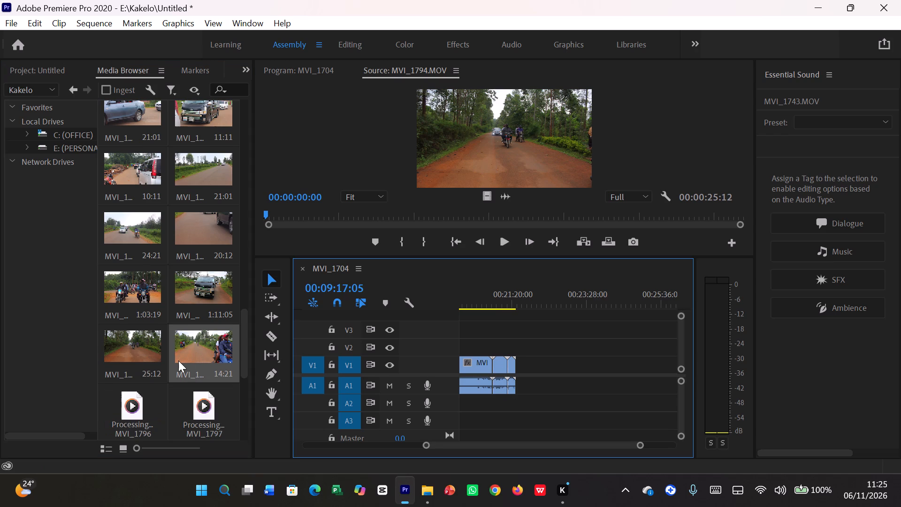
left_click(136, 418)
left_click_drag(129, 350, 543, 384)
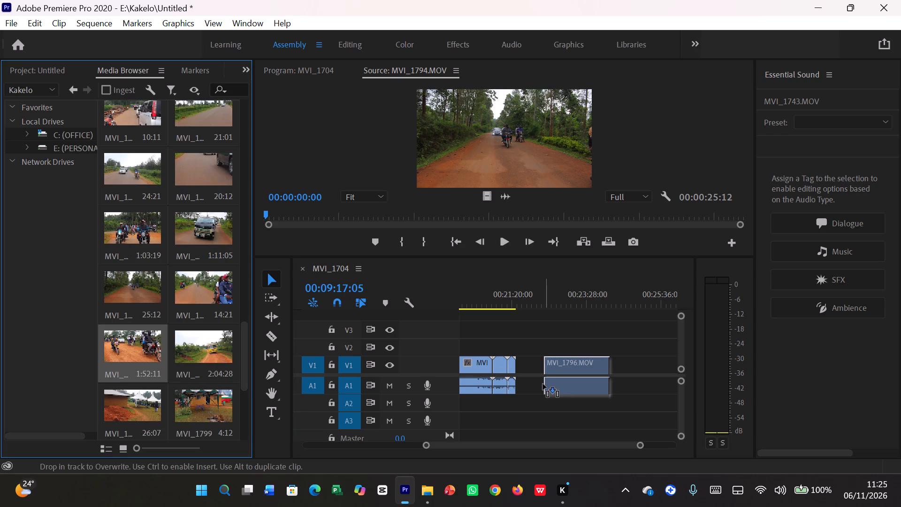
left_click_drag(543, 384, 515, 379)
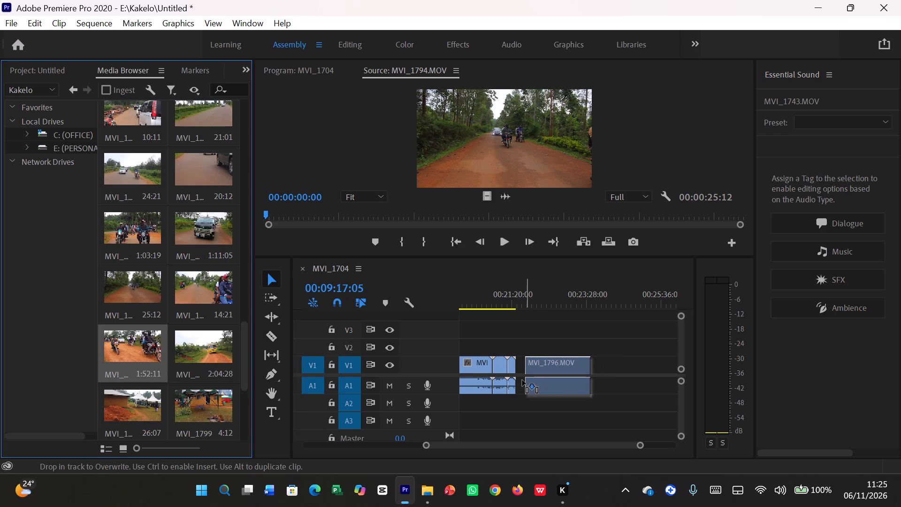
Add the 2:04:28 clip MVI_1797 directly after MVI_1796 at the end of video track V1.
left_click(214, 352)
left_click(214, 351)
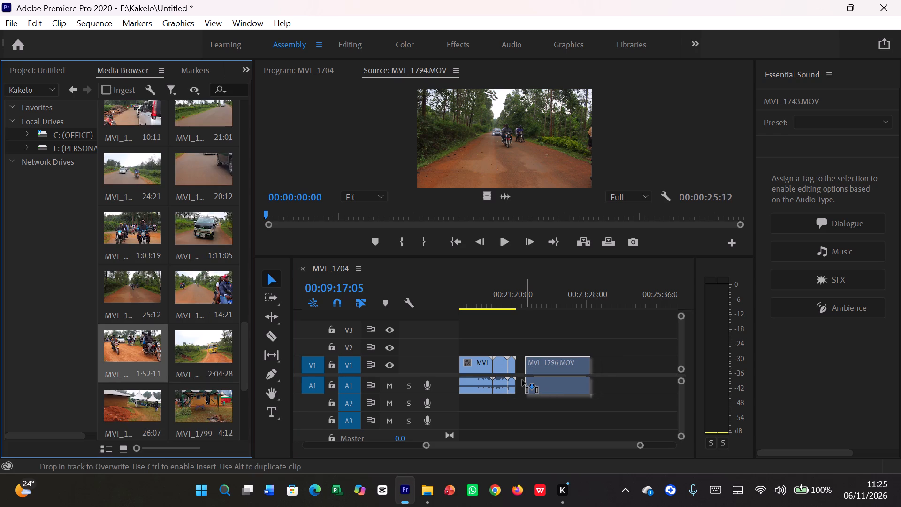